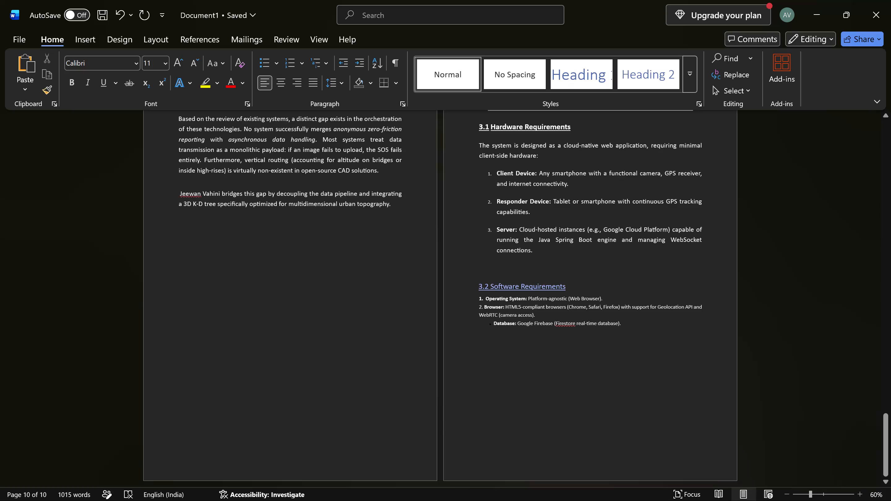
Remove the indent before the Database line under 3.2 Software Requirements and number that line "3.".
key(BackSpace)
key(BackSpace)
key(BackSpace)
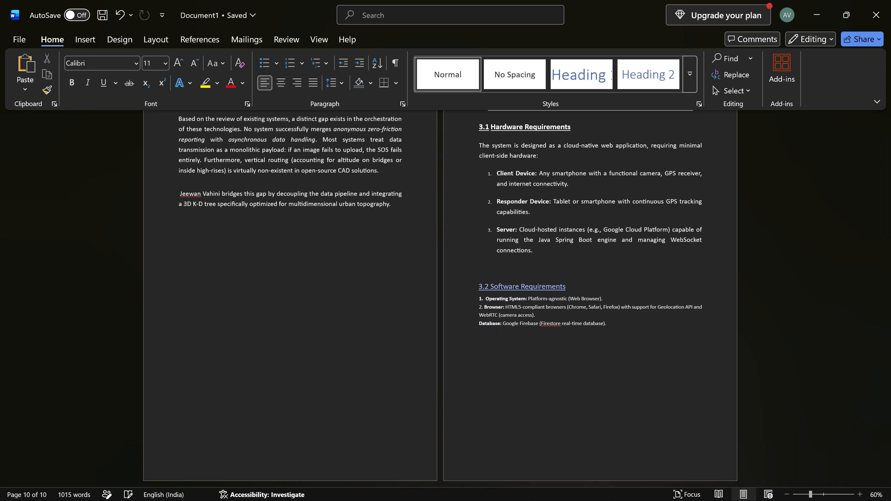
key(BackSpace)
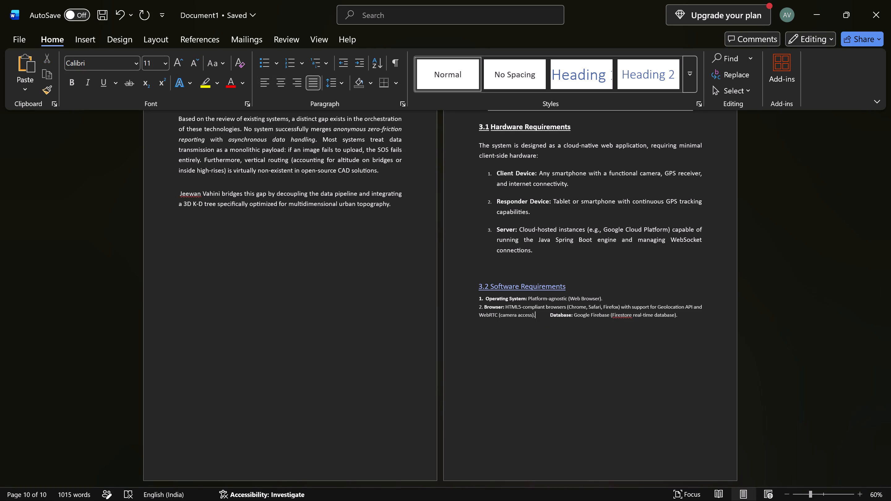
key(Right)
key(BackSpace)
key(Return)
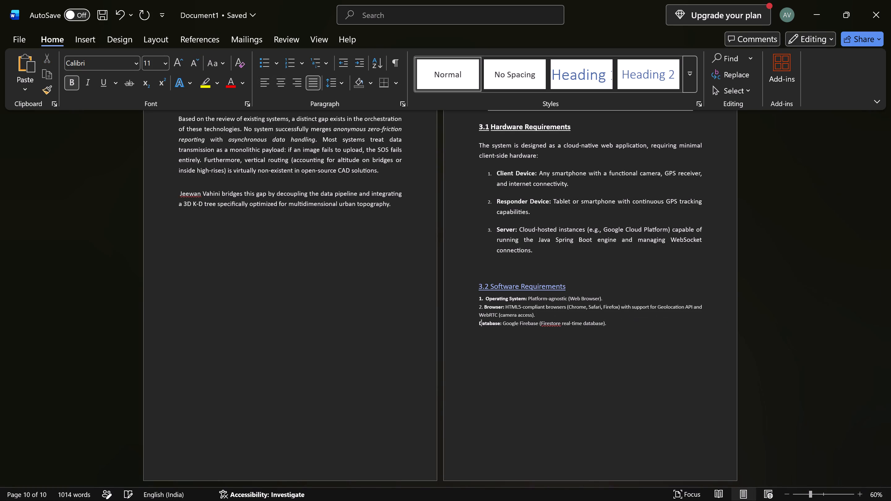
text(3.)
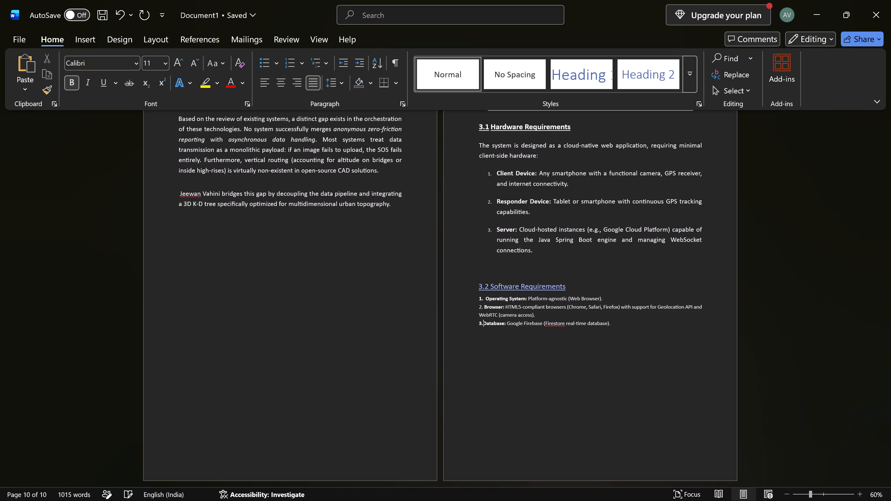
key(space)
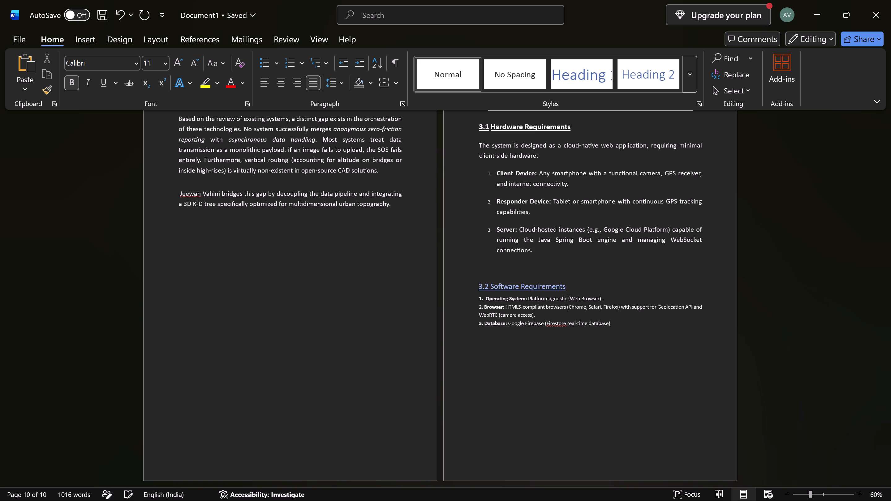
Replace the number before the Browser line with a retyped "2." followed by a space.
click(484, 306)
click(484, 306)
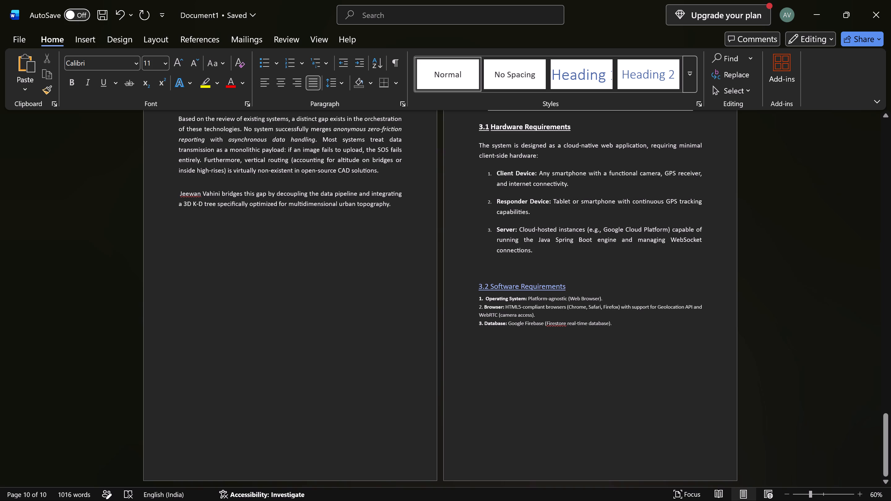
key(Left)
key(BackSpace)
key(BackSpace)
key(BackSpace)
text(2.)
key(space)
Format the Operating System, Browser and Database lines as a numbered list with font size 14.
drag(477, 298, 620, 332)
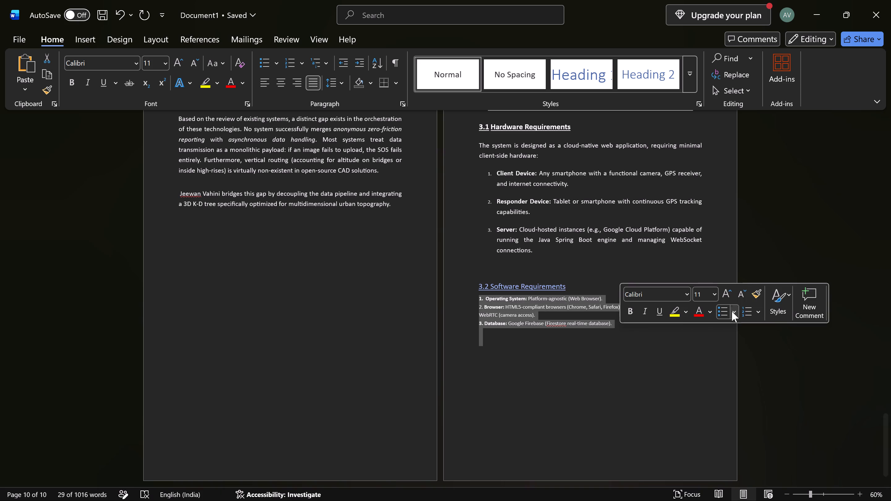
click(747, 308)
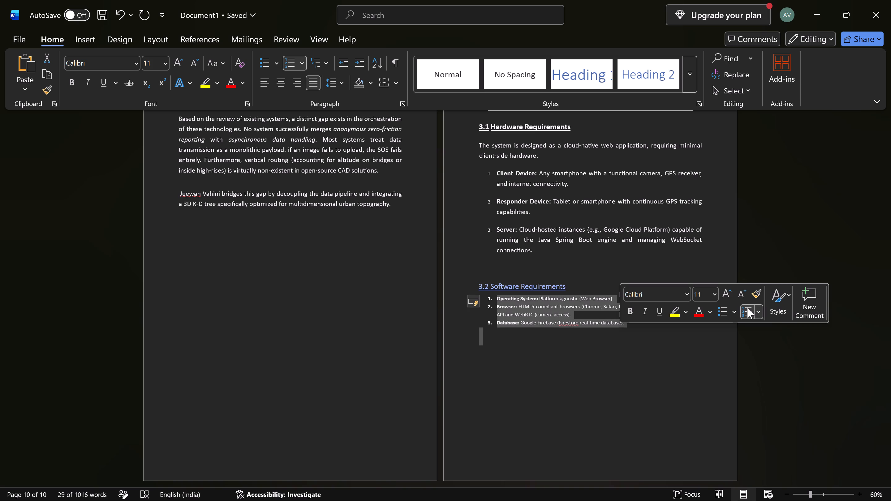
click(704, 294)
text(14)
key(Return)
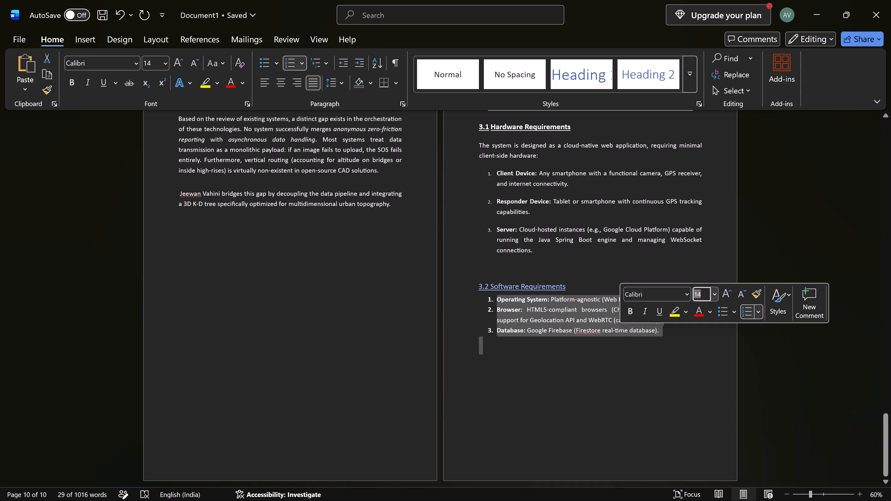
click(645, 374)
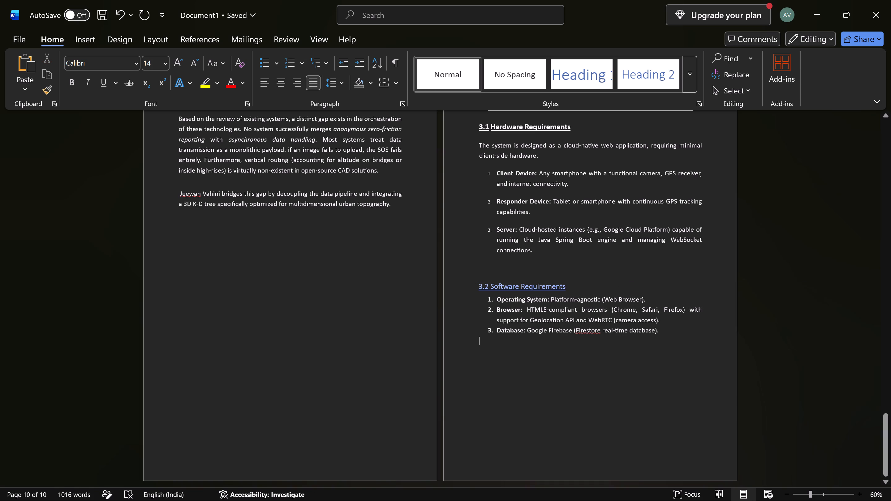
Insert a blank line between the 3.2 Software Requirements heading and the numbered list.
click(604, 292)
key(Return)
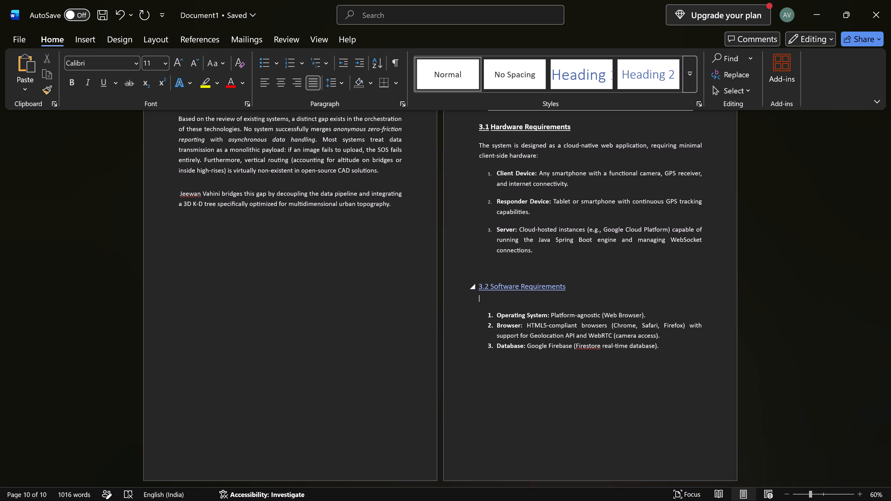
key(BackSpace)
key(BackSpace)
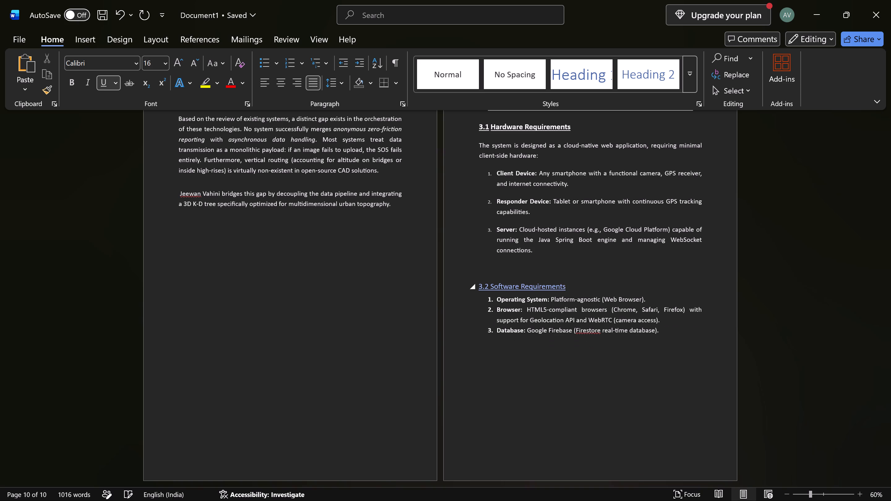
key(Return)
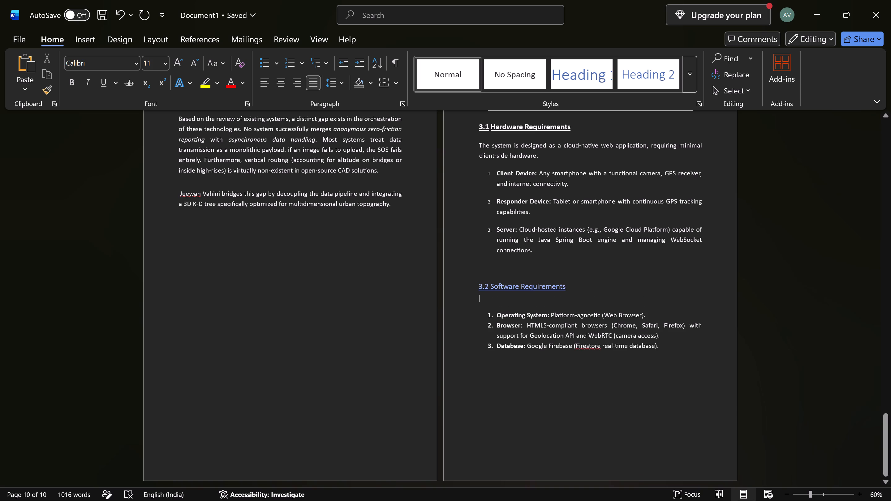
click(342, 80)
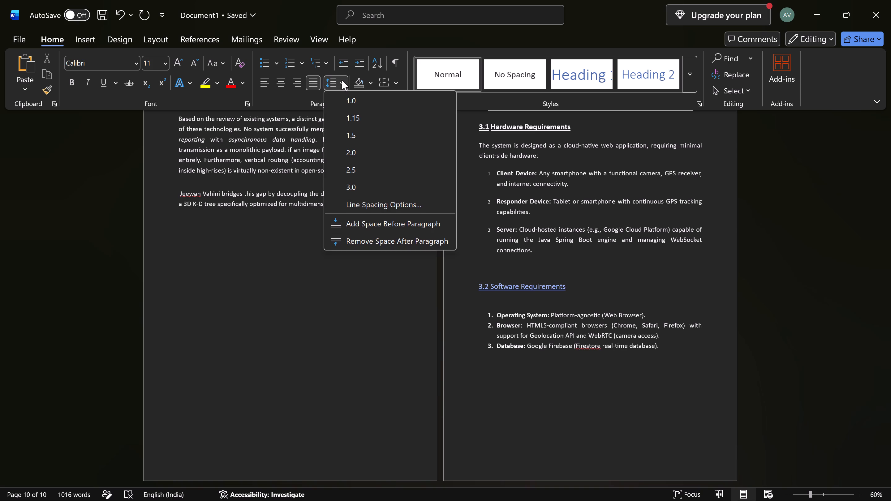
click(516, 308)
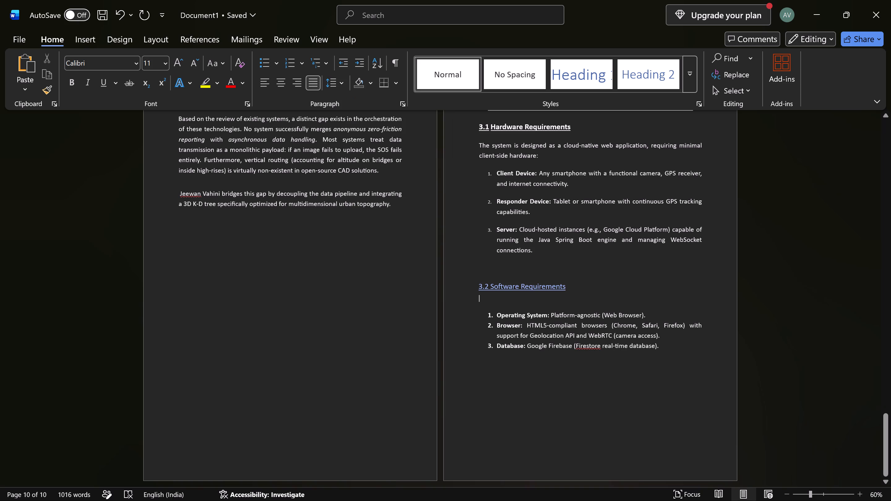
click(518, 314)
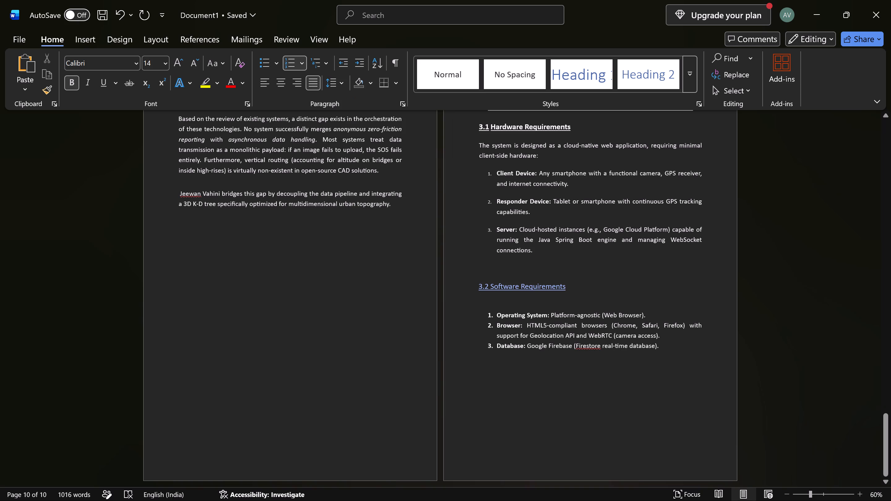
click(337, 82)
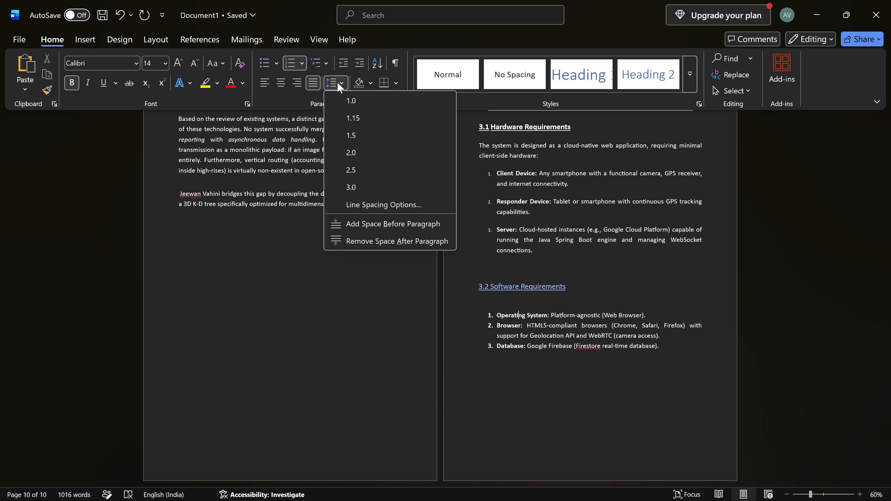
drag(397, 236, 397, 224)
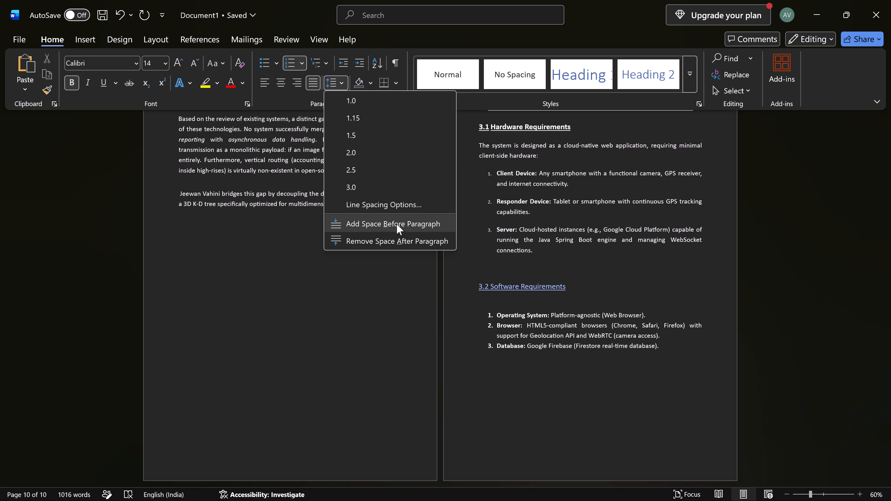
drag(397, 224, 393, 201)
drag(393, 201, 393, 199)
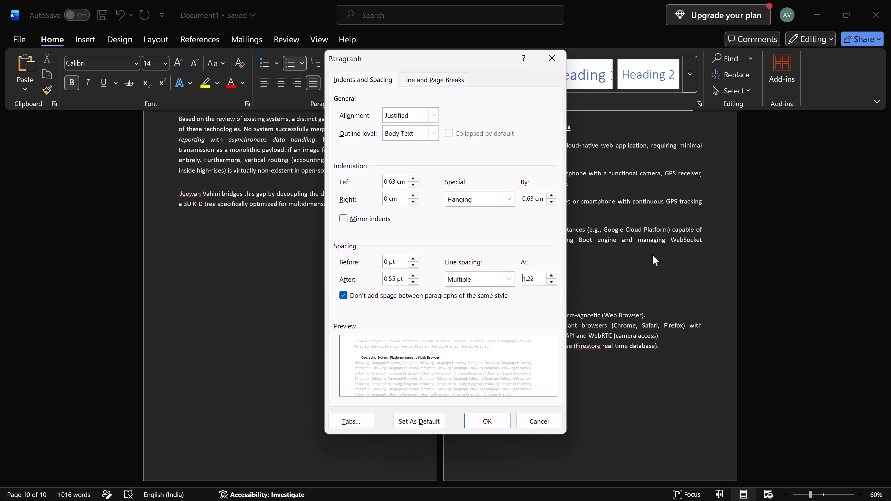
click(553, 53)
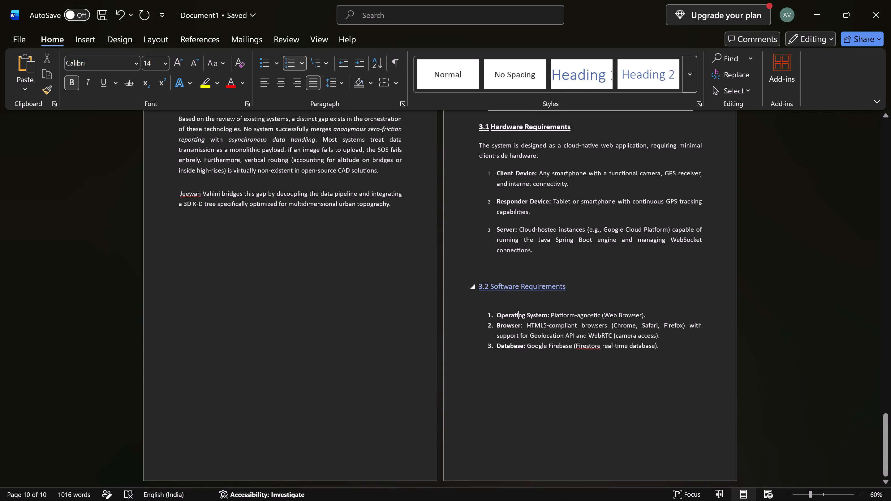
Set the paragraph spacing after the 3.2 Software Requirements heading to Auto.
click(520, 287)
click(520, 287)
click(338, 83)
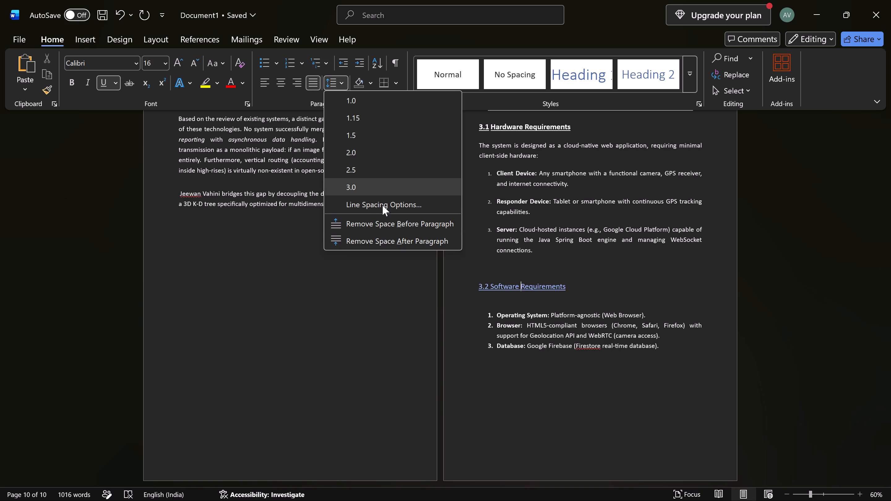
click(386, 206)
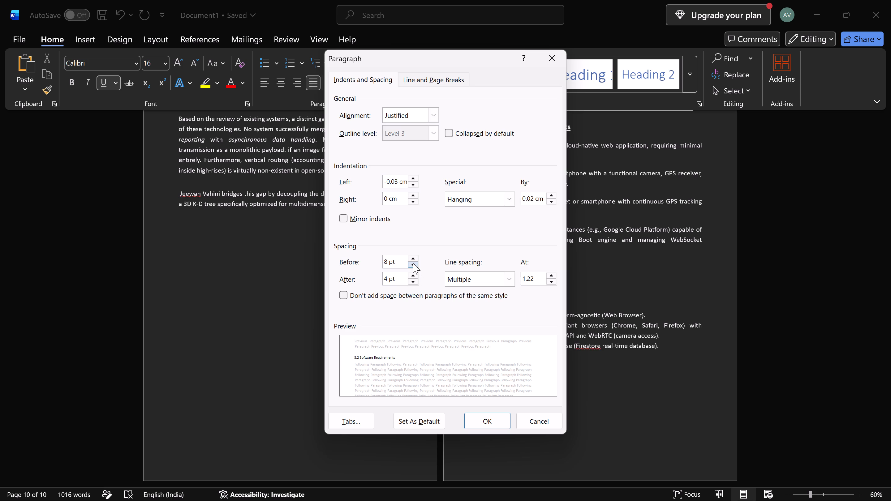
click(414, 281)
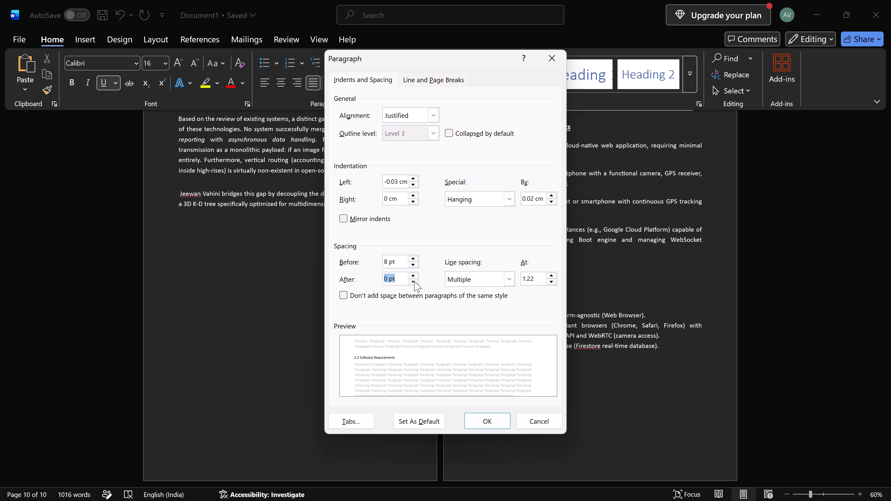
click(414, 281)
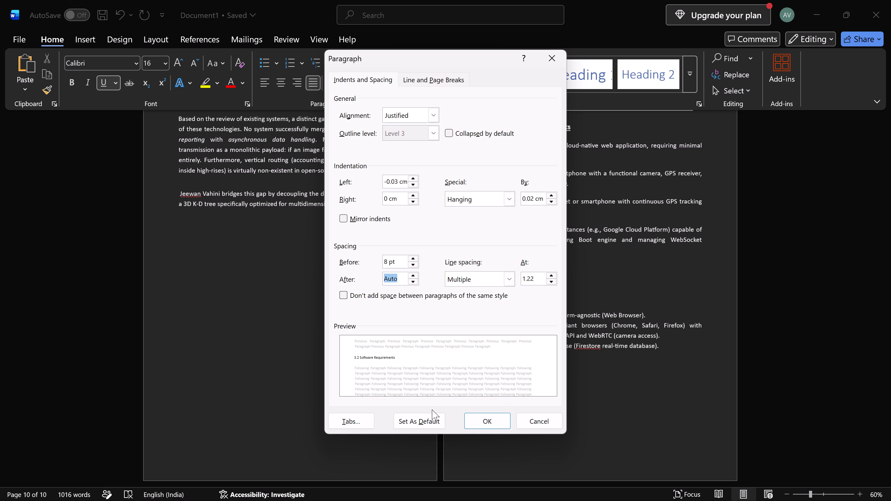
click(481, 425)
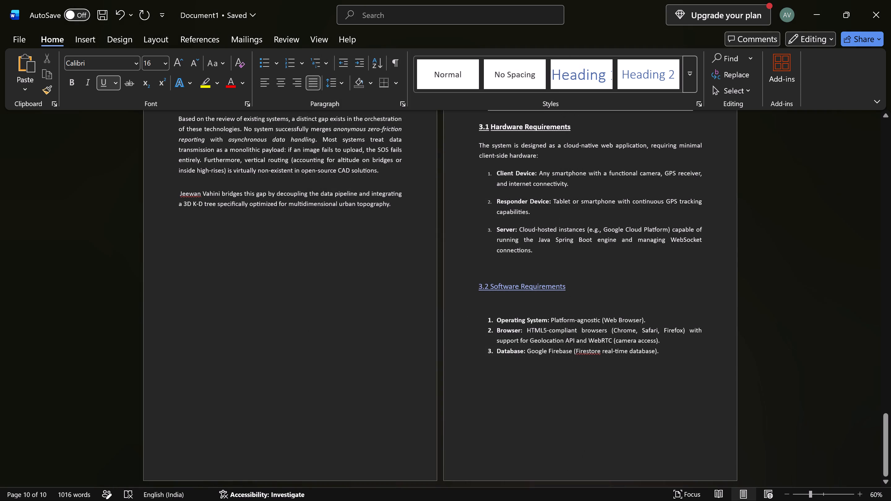
Set the paragraph spacing after the 3.2 Software Requirements heading to 0 pt.
click(343, 83)
click(372, 200)
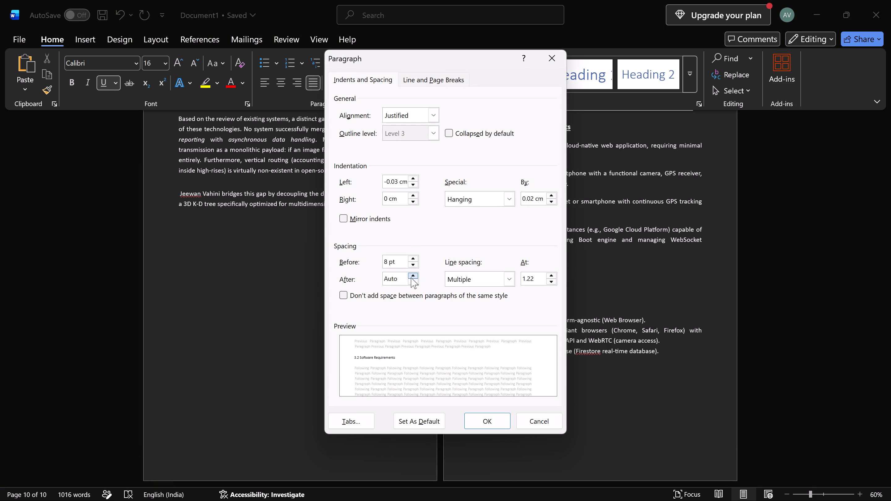
click(413, 275)
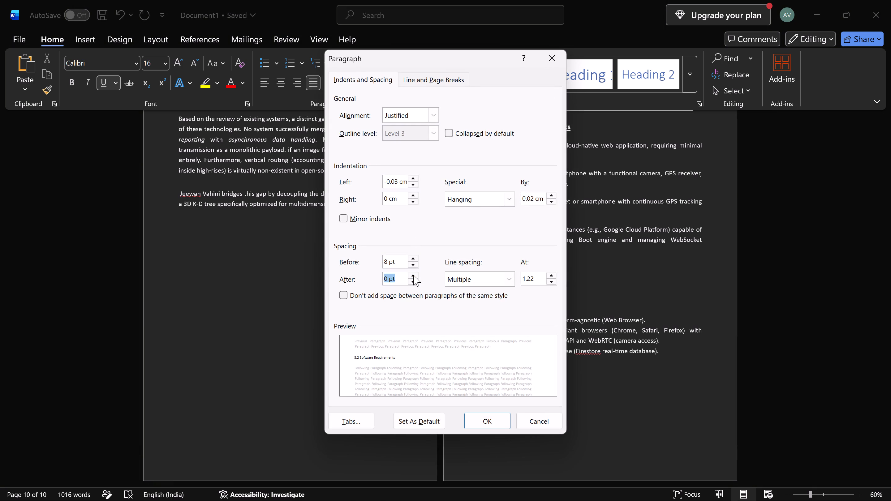
click(413, 275)
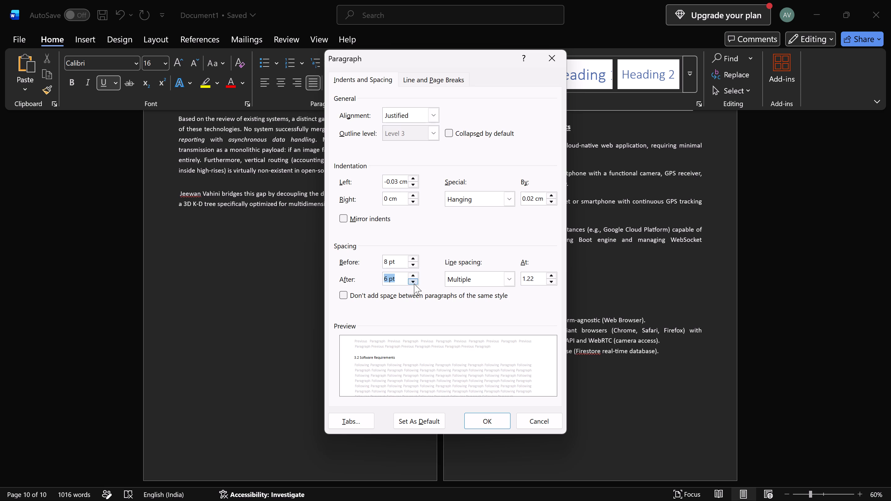
click(414, 284)
click(484, 418)
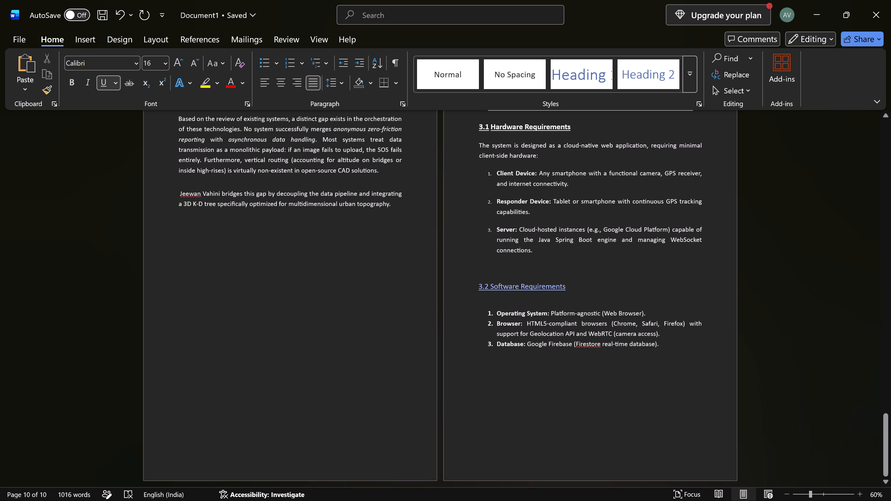
Separate the Operating System, Browser and Database items with unnumbered blank lines.
click(651, 311)
key(Return)
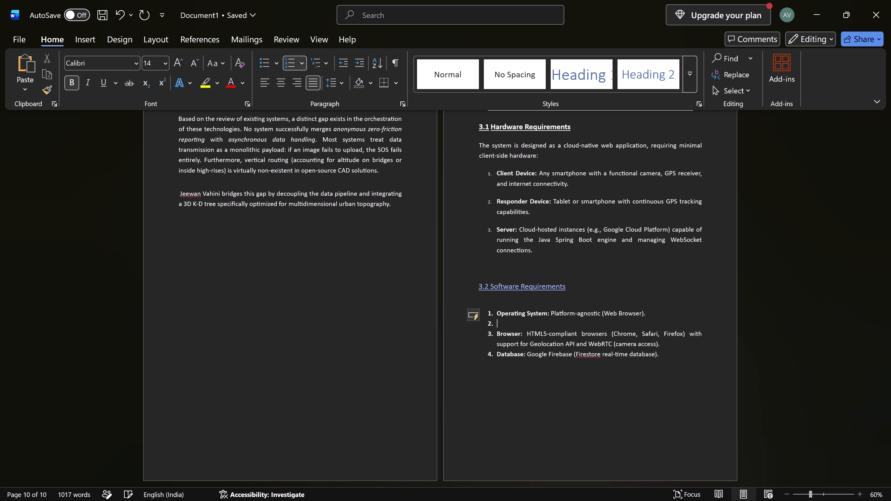
key(BackSpace)
click(671, 343)
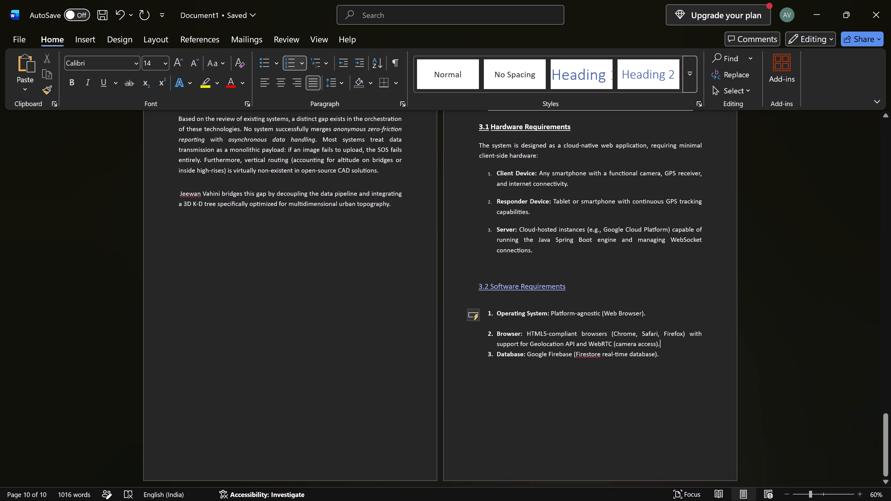
key(Return)
key(BackSpace)
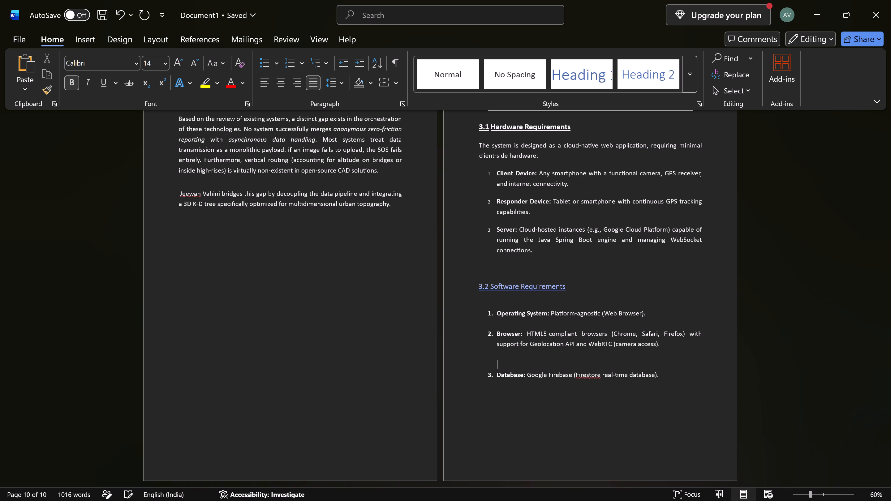
key(BackSpace)
key(BackSpace)
key(BackSpace)
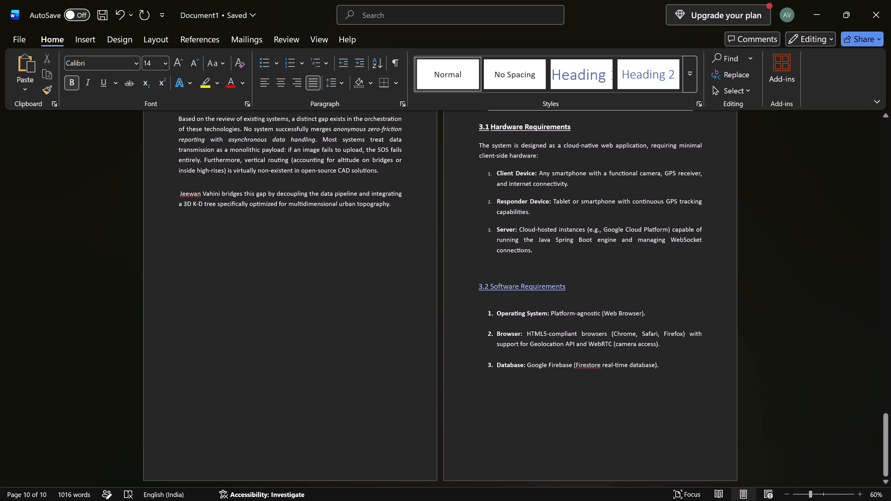
scroll(644, 424, down, 4)
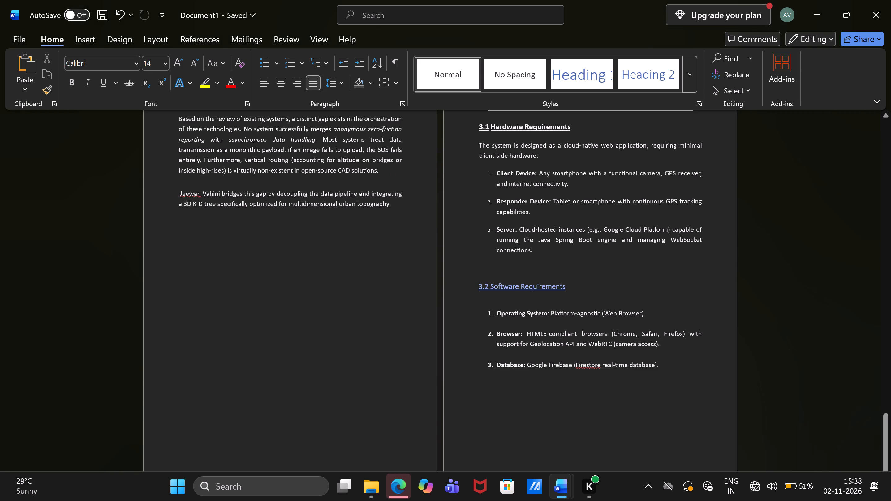
key(Return)
key(Return)
key(Return)
key(Return)
key(Return)
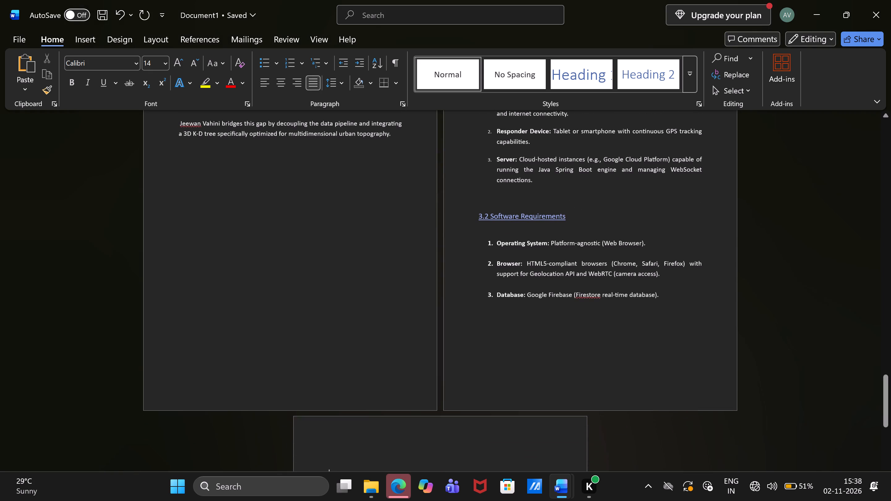
key(BackSpace)
key(BackSpace)
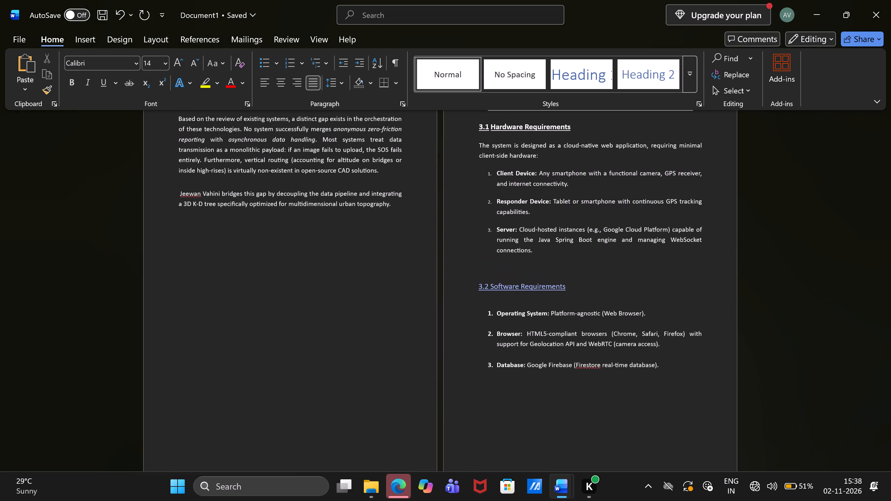
key(Return)
key(ctrl+v)
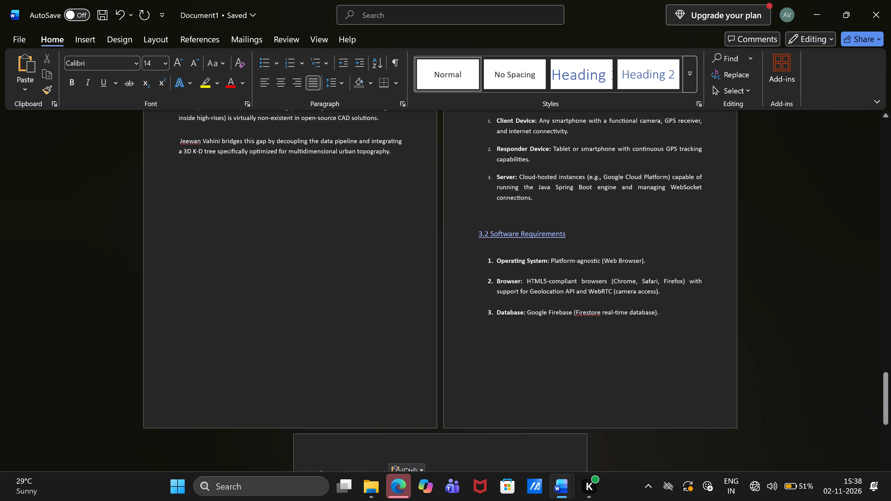
scroll(557, 405, down, 3)
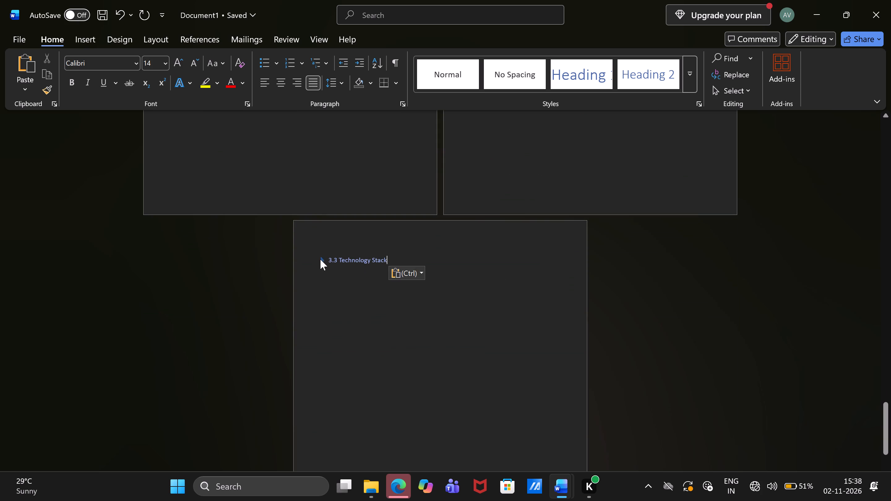
click(320, 257)
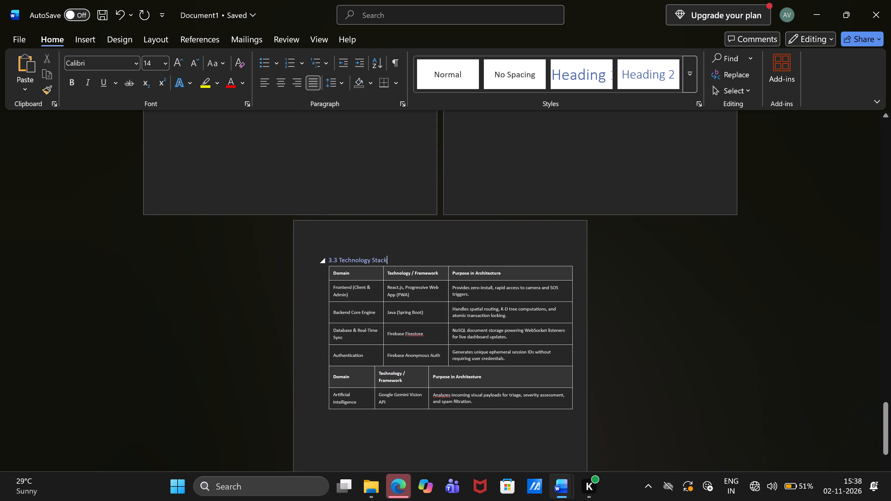
Insert an unnumbered blank line between the 3.3 Technology Stack heading and its table.
key(Return)
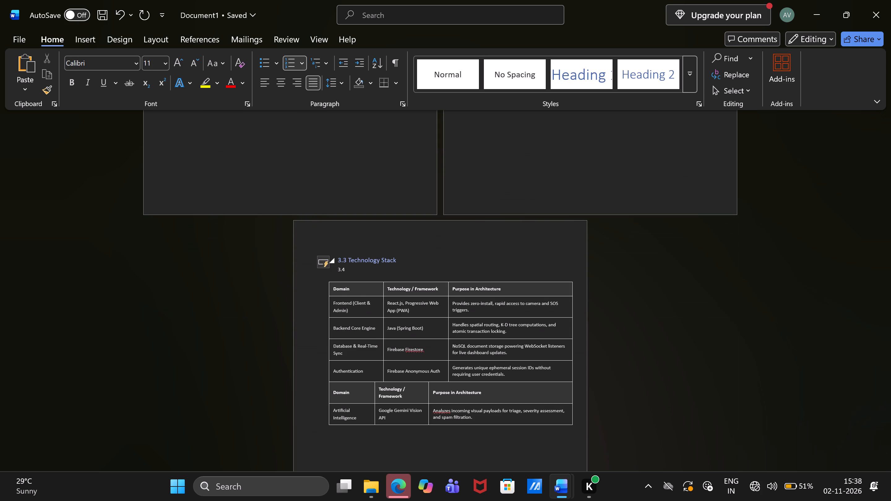
key(BackSpace)
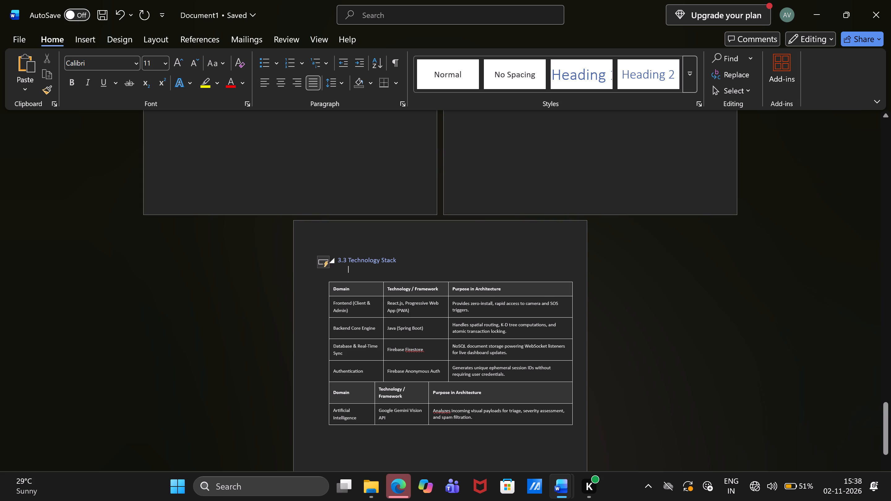
Set the "3.3" number of the Technology Stack heading to font size 18 and underline it.
drag(346, 259, 333, 259)
click(181, 60)
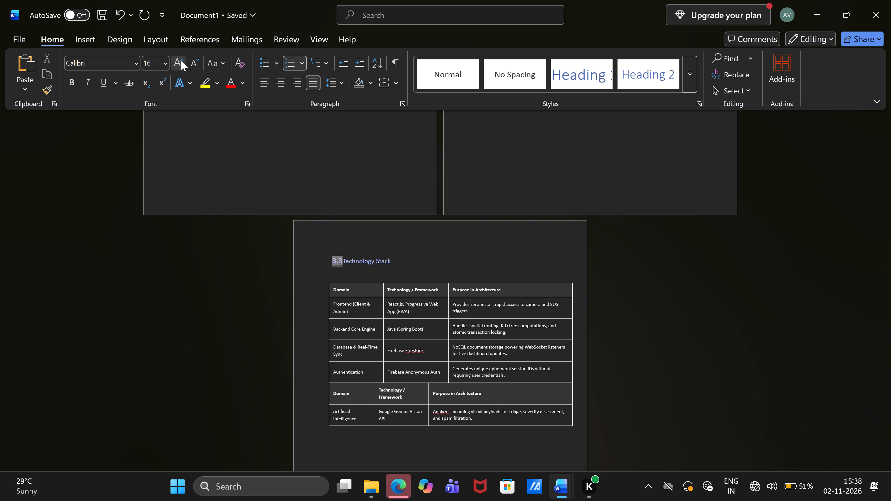
click(181, 60)
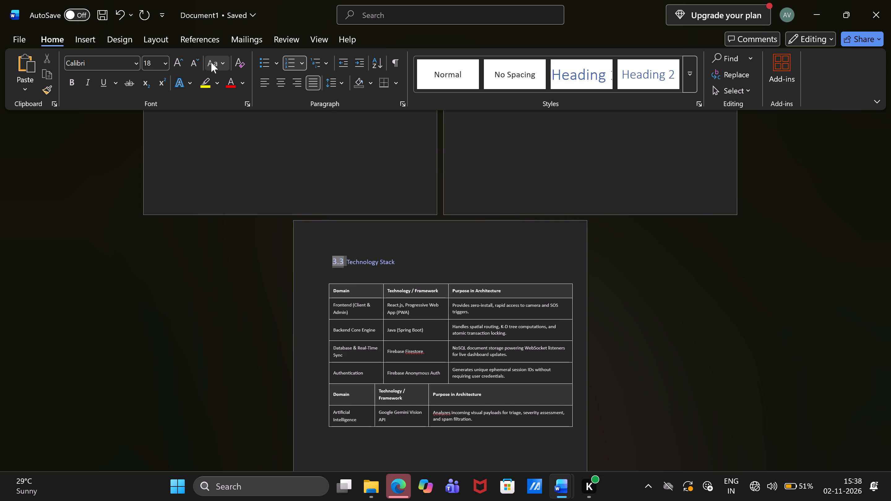
click(104, 81)
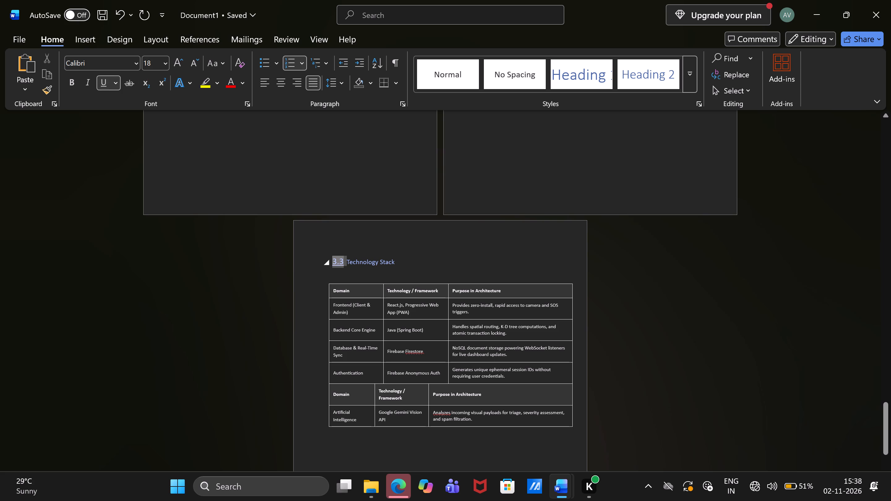
Set the "Technology Stack" text of the 3.3 heading to font size 16 and underline it.
drag(400, 264, 357, 259)
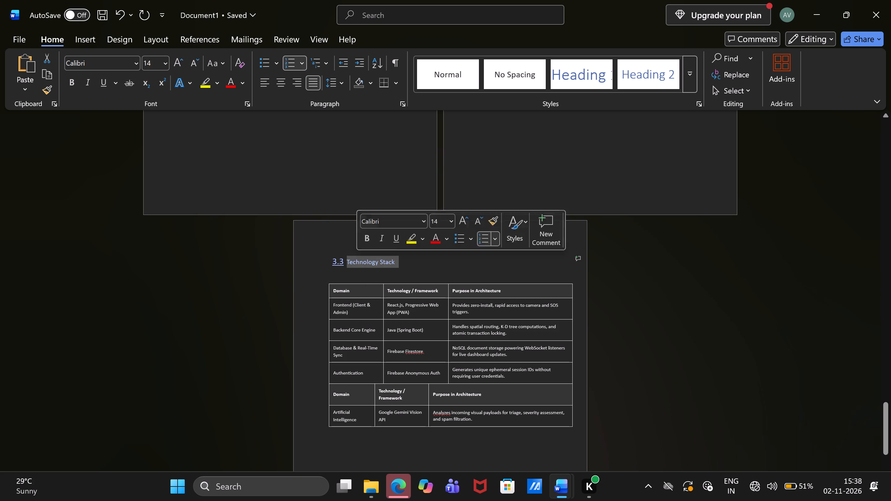
click(470, 222)
click(470, 222)
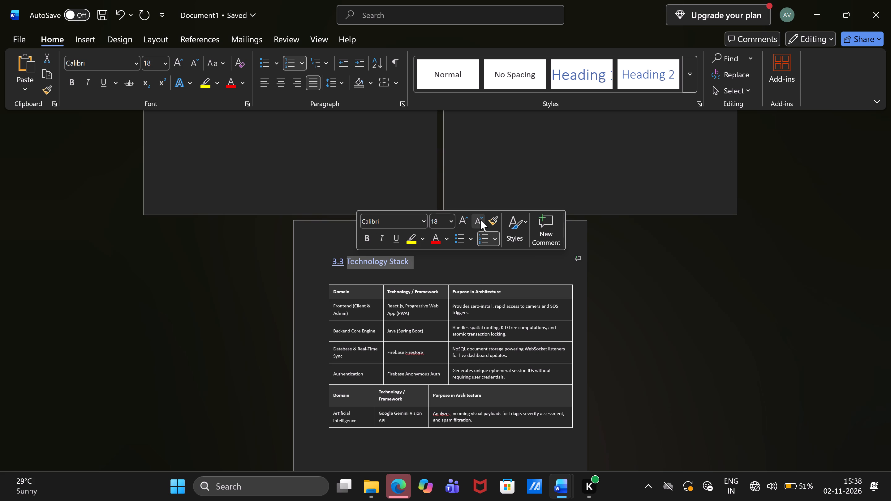
click(480, 220)
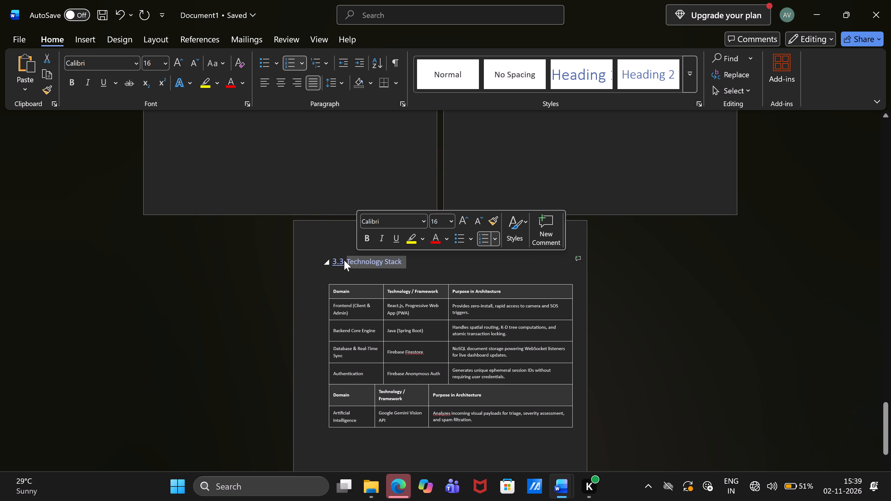
click(395, 238)
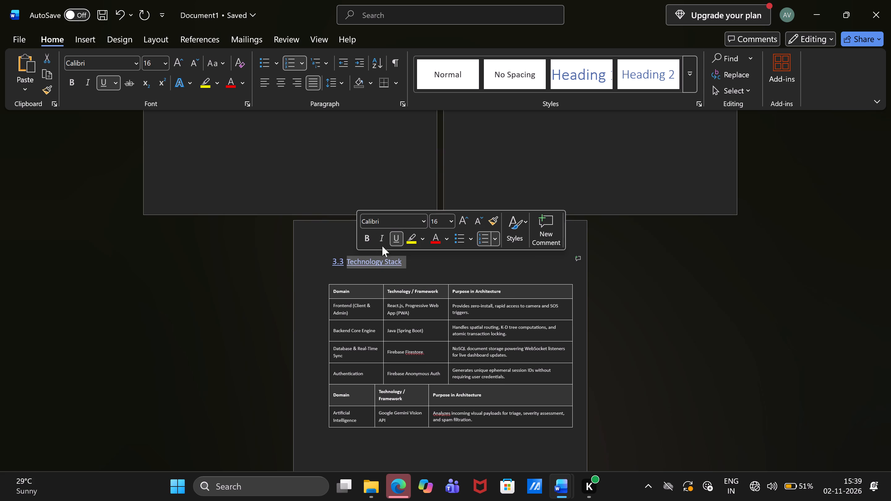
Reduce the "3.3" number of the Technology Stack heading to font size 16.
click(340, 259)
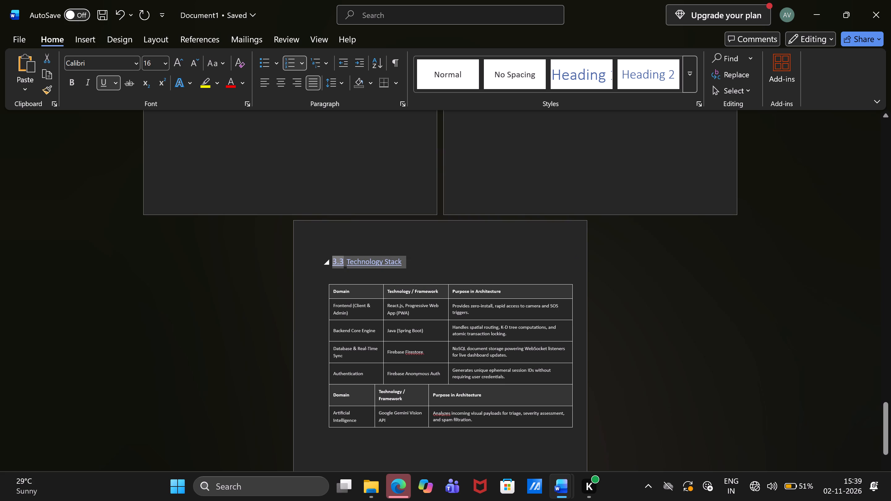
click(196, 60)
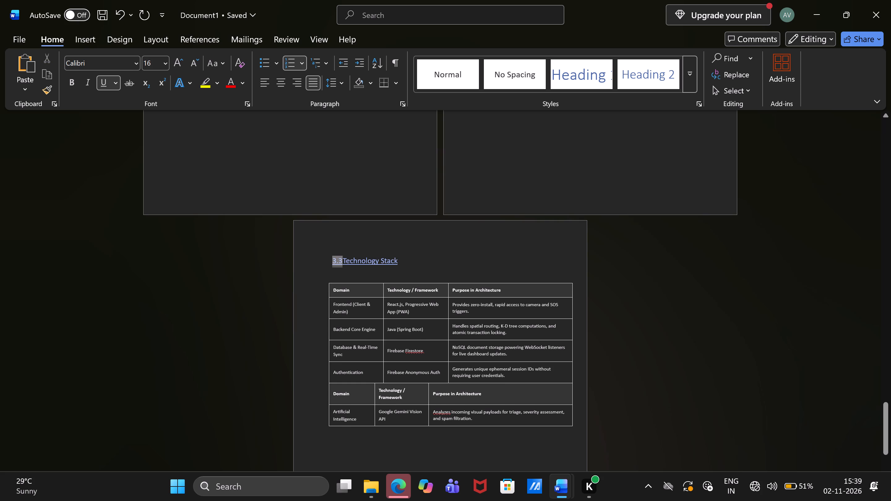
click(458, 272)
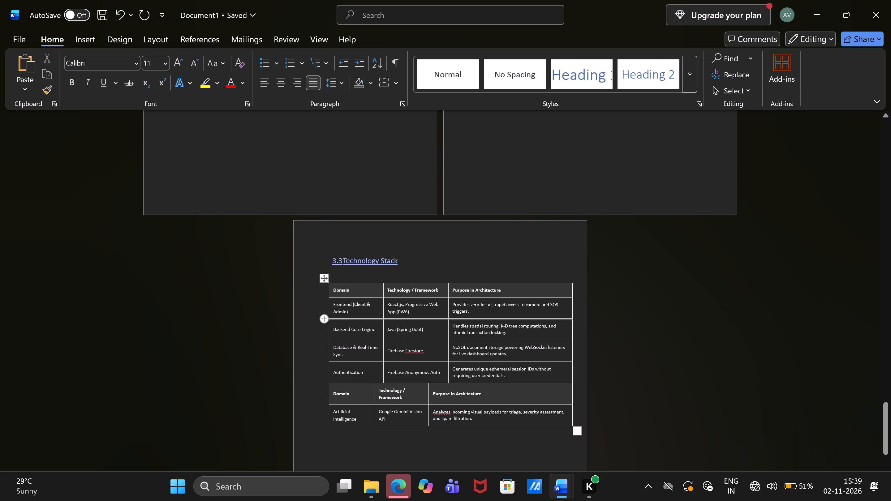
Delete the entire repeated header row above the Artificial Intelligence row in the Technology Stack table.
click(580, 379)
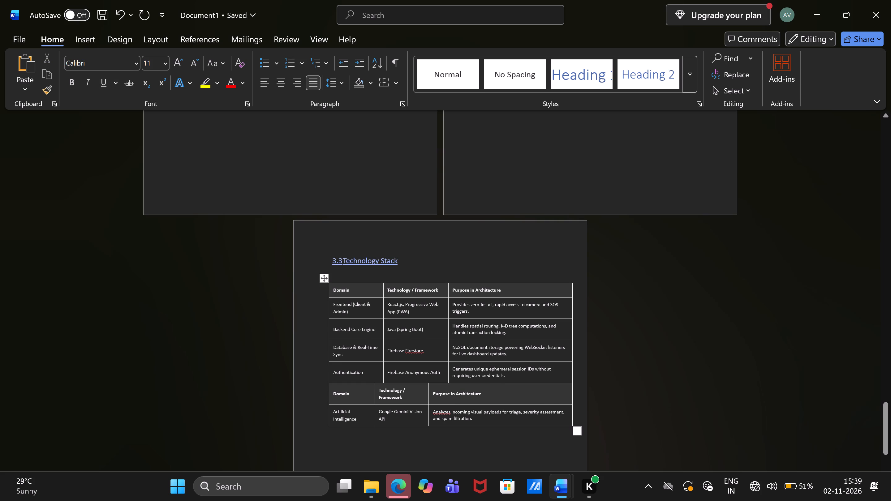
key(Down)
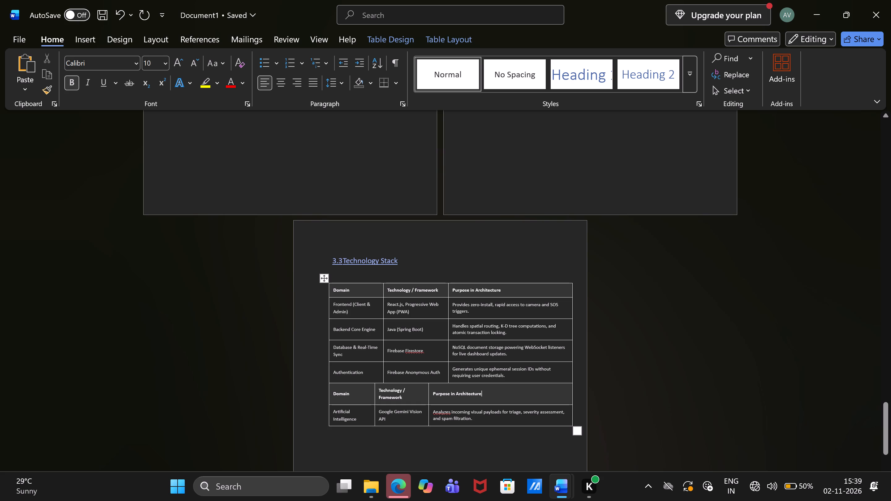
click(580, 379)
click(338, 388)
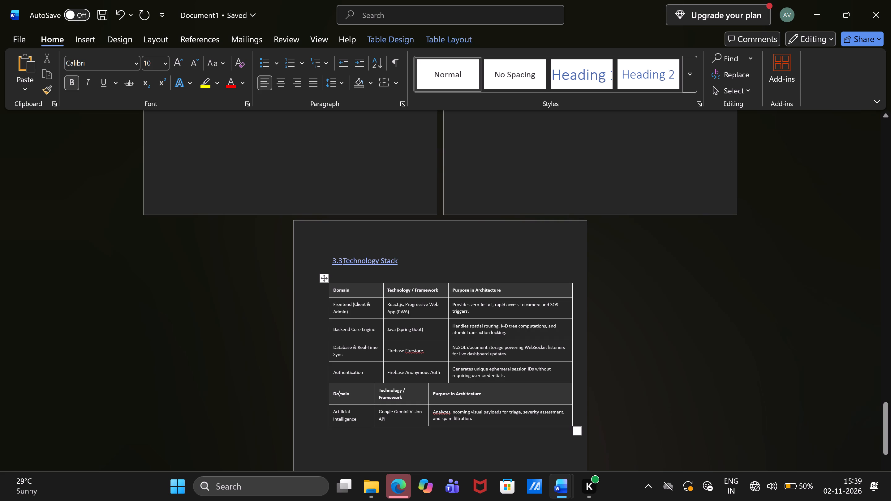
right_click(338, 388)
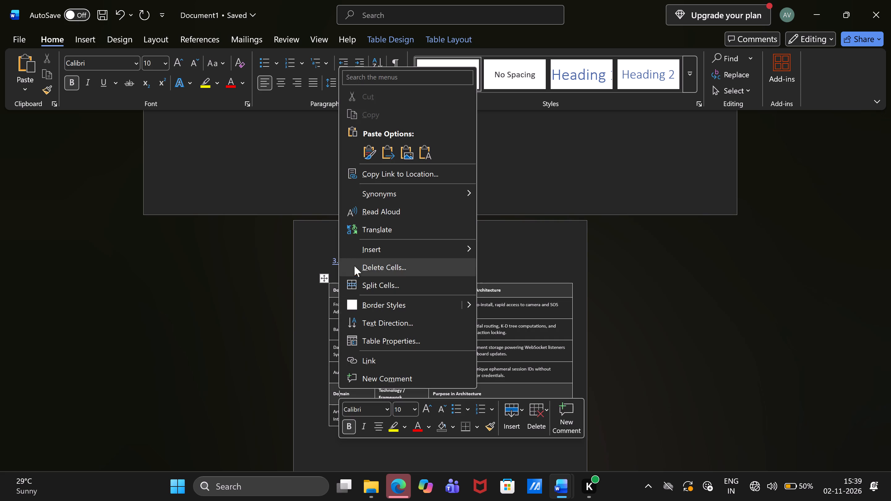
click(379, 265)
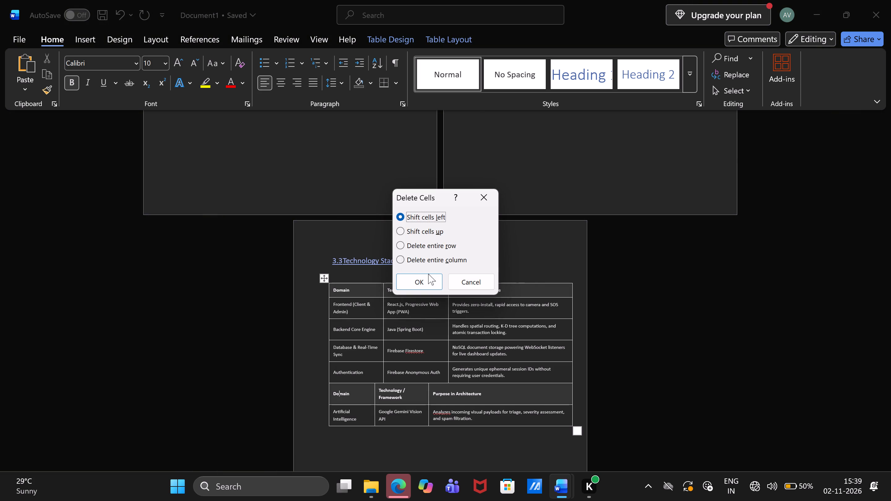
click(402, 245)
click(427, 281)
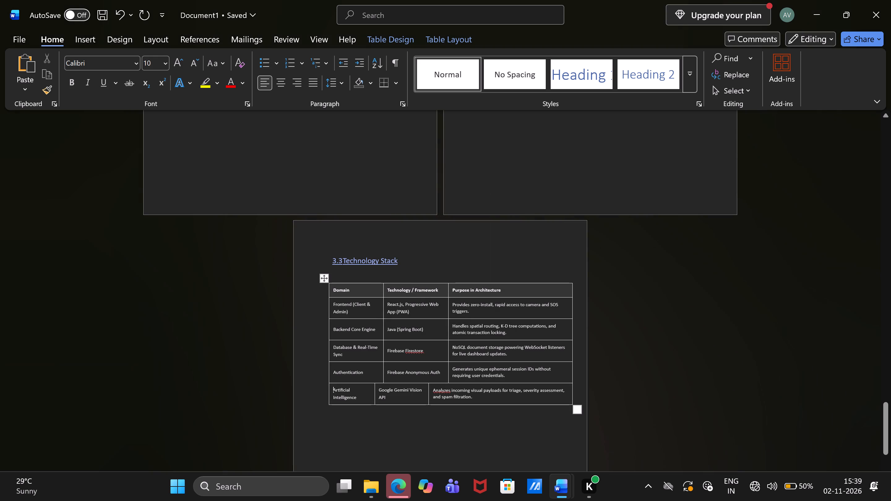
Align the two inner column borders of the Artificial Intelligence row with the column borders of the rows above.
click(427, 390)
drag(428, 392, 450, 388)
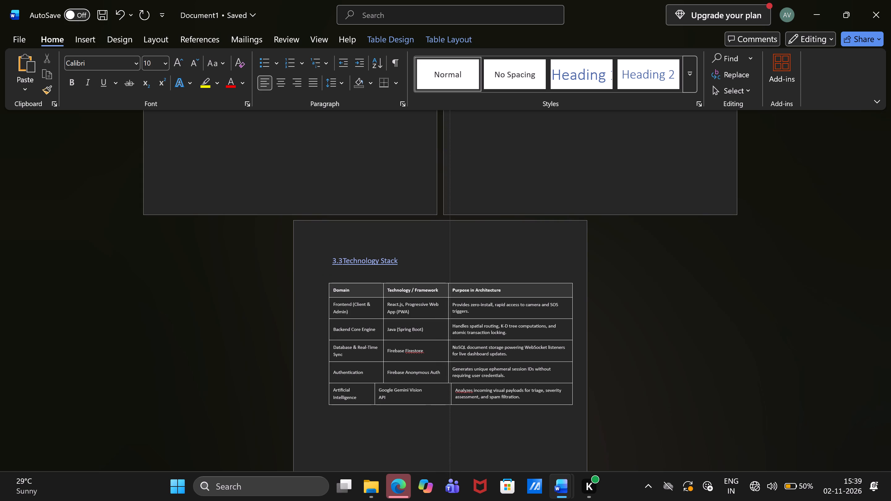
drag(450, 388, 446, 386)
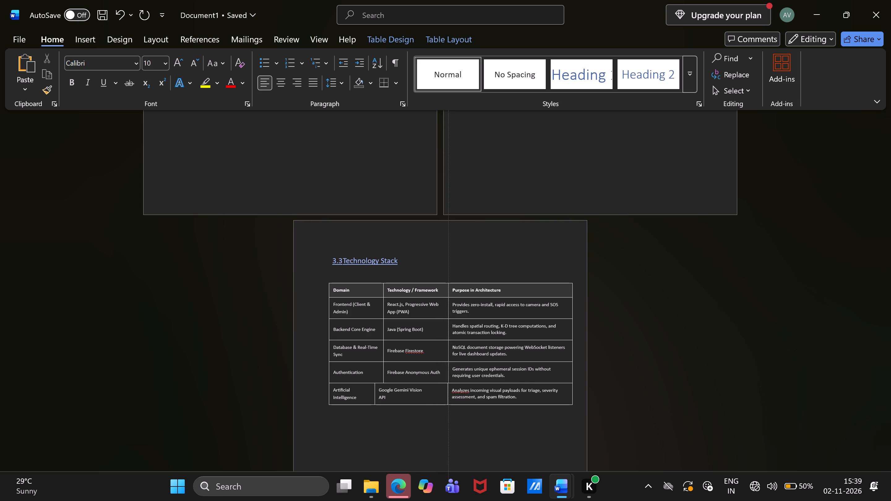
drag(446, 386, 449, 386)
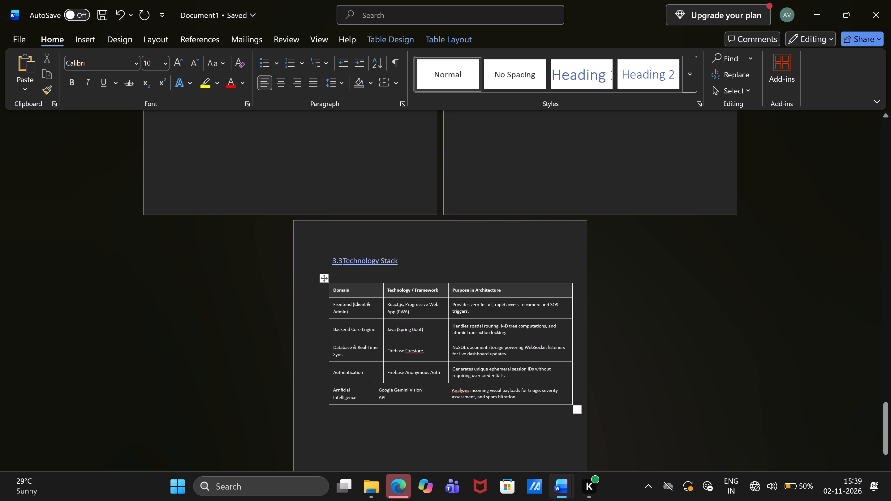
click(374, 392)
drag(374, 390, 384, 390)
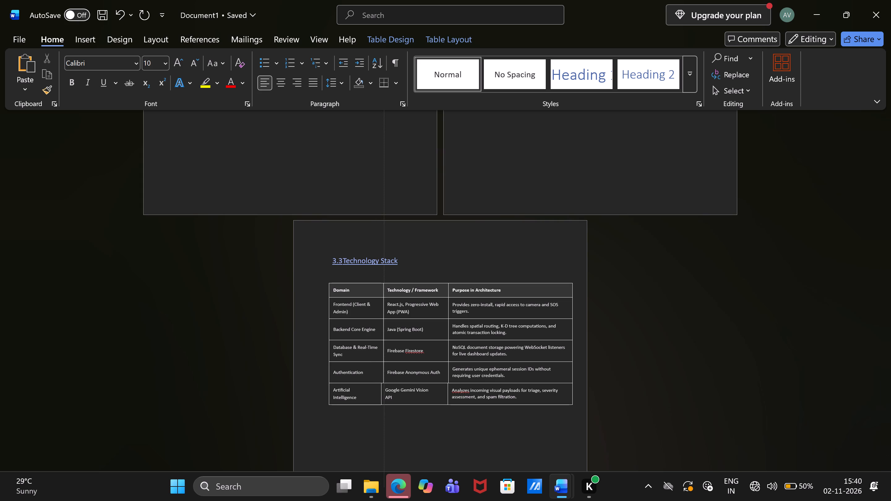
drag(384, 390, 383, 389)
drag(383, 389, 383, 390)
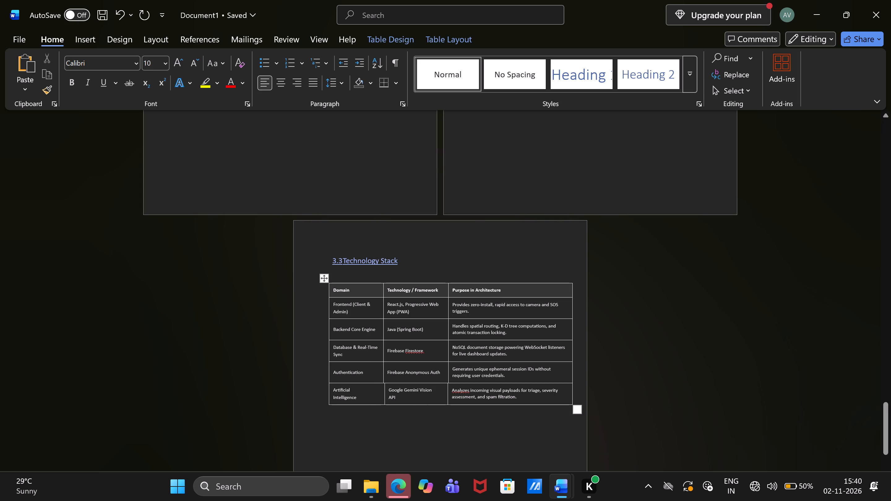
Set the text of the whole Technology Stack table to font size 14.
click(333, 290)
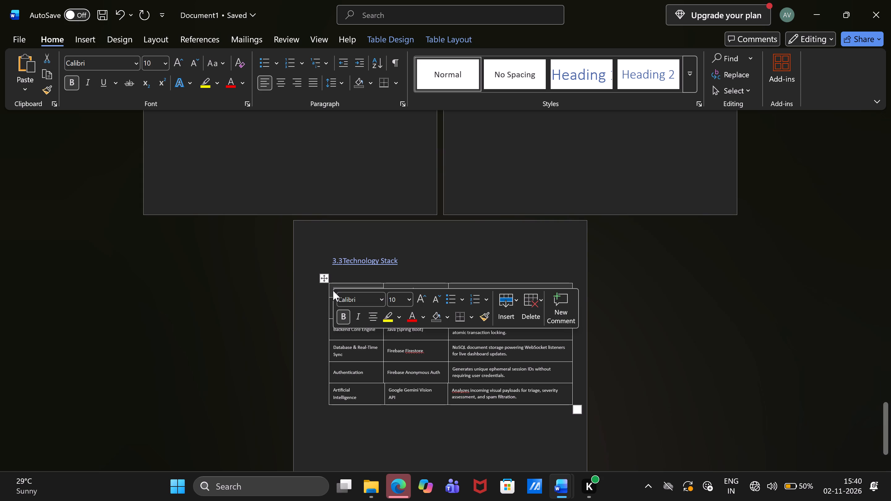
click(294, 304)
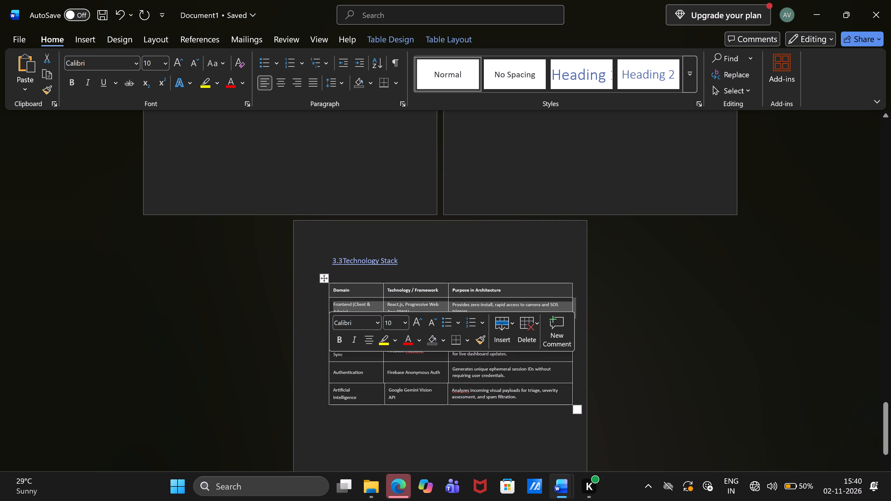
drag(333, 288, 441, 319)
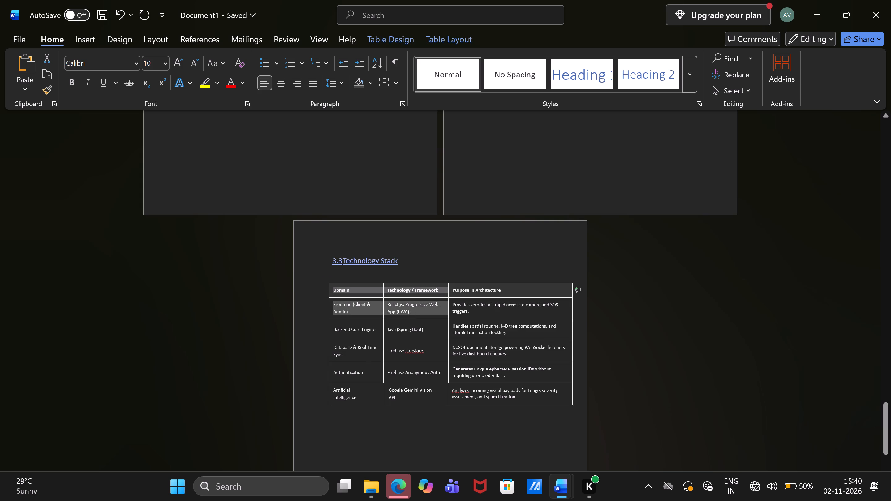
drag(441, 319, 538, 393)
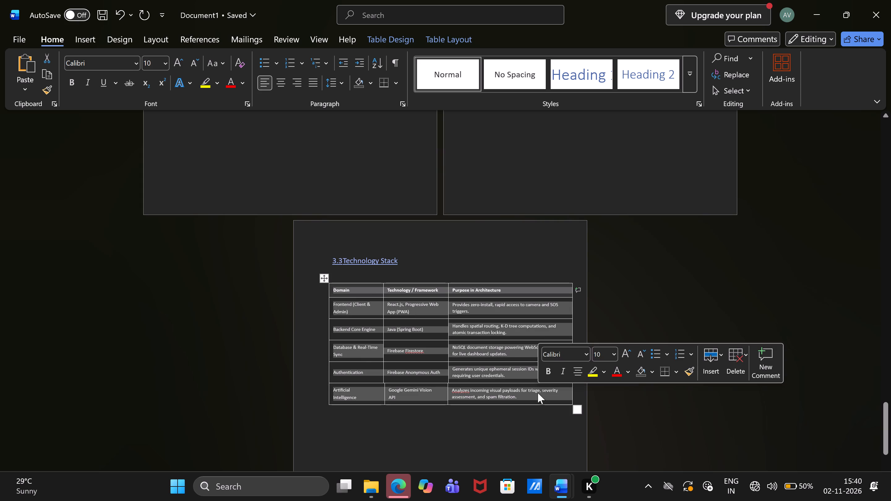
click(604, 352)
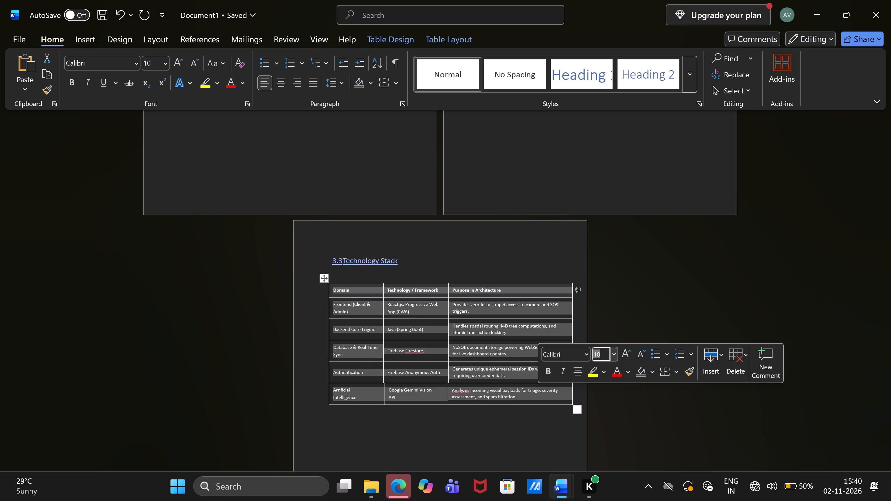
text(14)
key(Return)
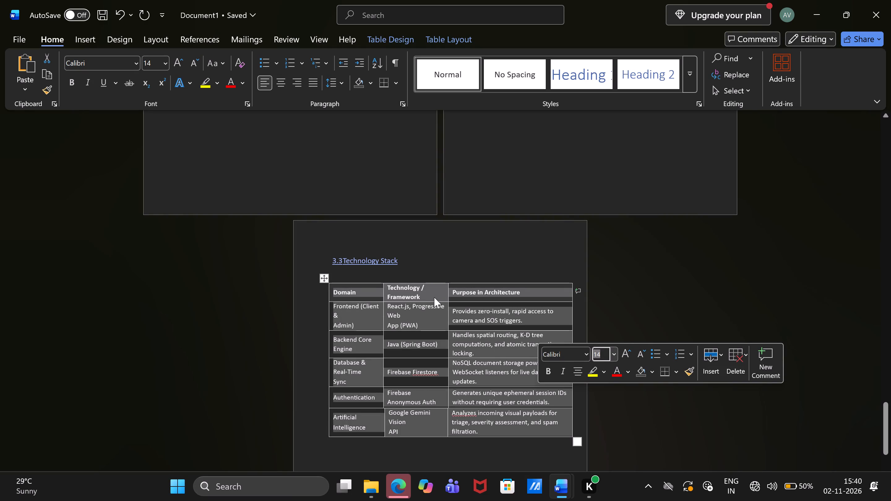
click(415, 445)
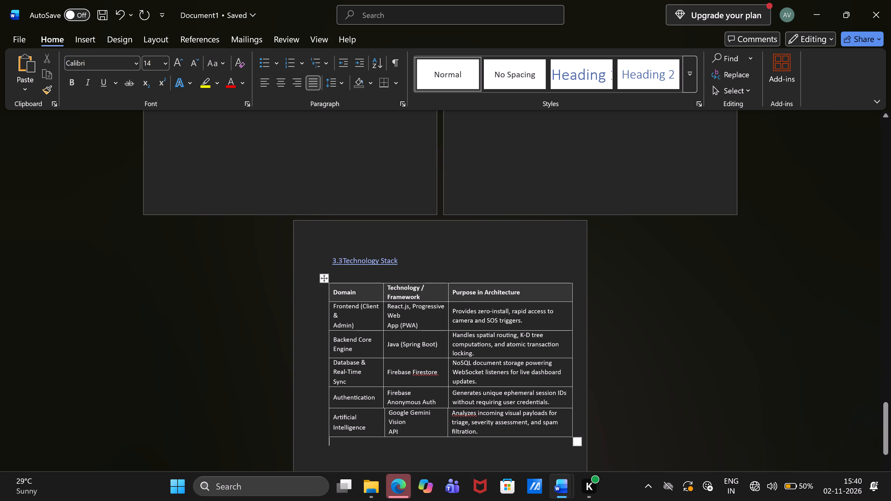
Increase the heights of the Artificial Intelligence, Authentication, Frontend and Backend Core Engine rows in the Technology Stack table.
drag(459, 436, 462, 447)
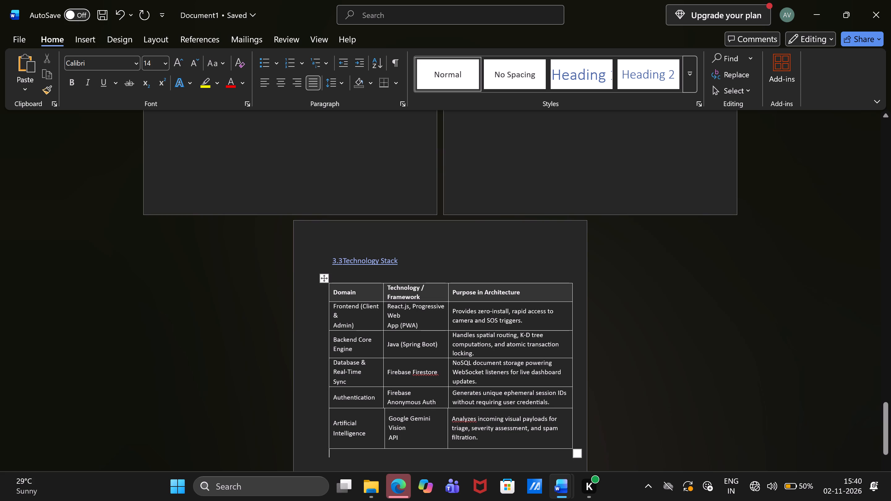
drag(437, 409, 441, 419)
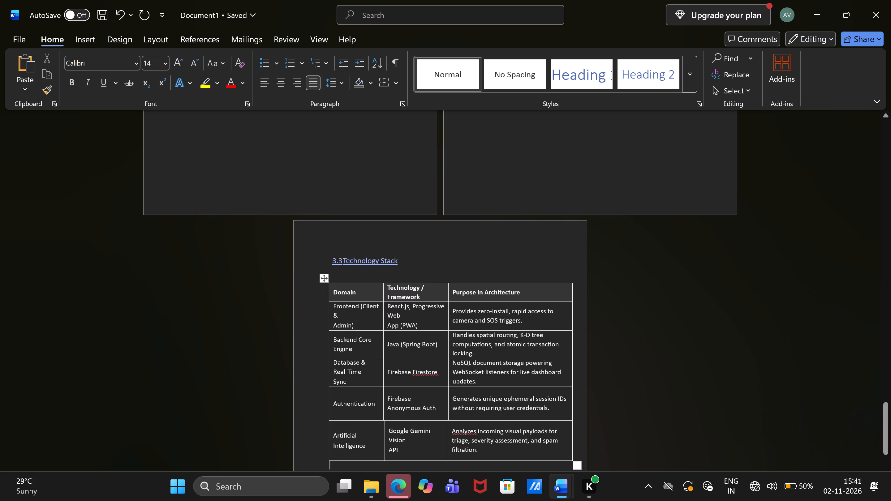
click(434, 330)
drag(435, 331, 435, 353)
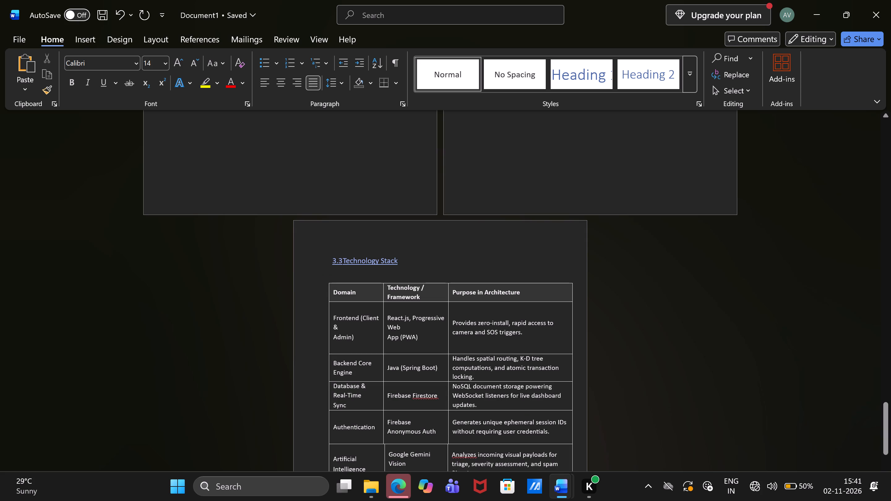
drag(439, 382, 439, 401)
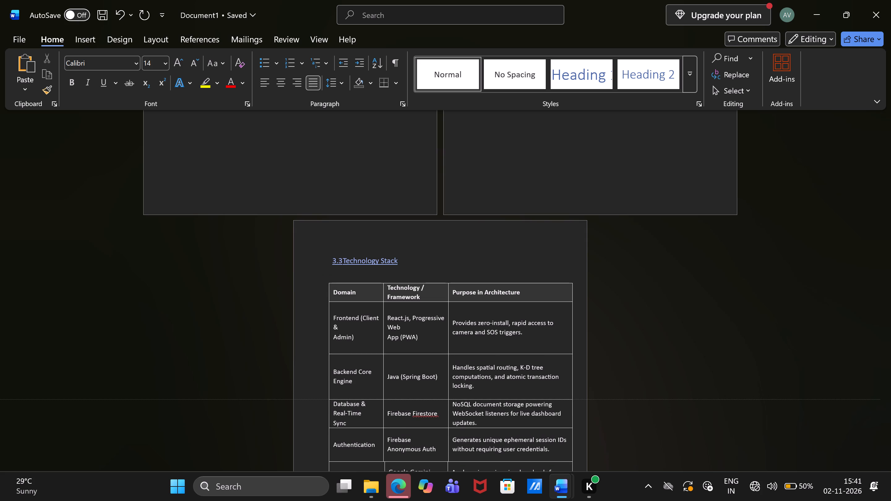
drag(439, 401, 439, 401)
Increase the heights of the Database & Real-Time Sync, Authentication and Artificial Intelligence rows in the Technology Stack table.
scroll(439, 401, down, 2)
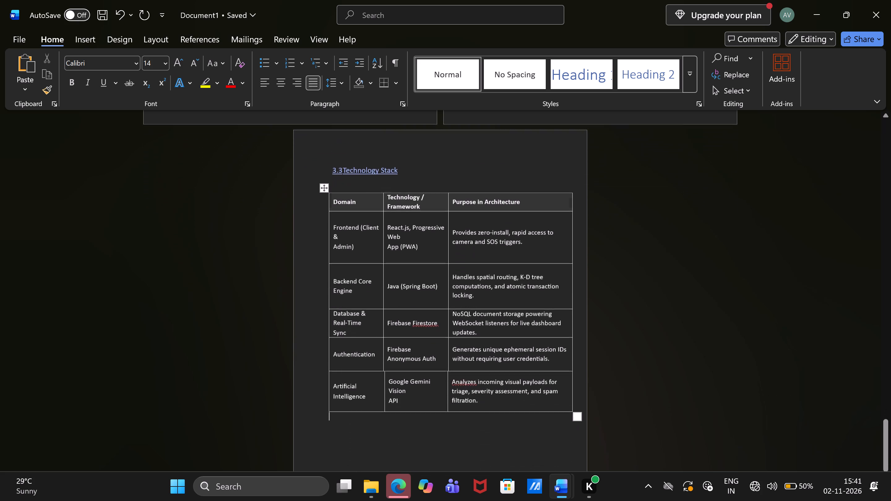
scroll(439, 401, down, 1)
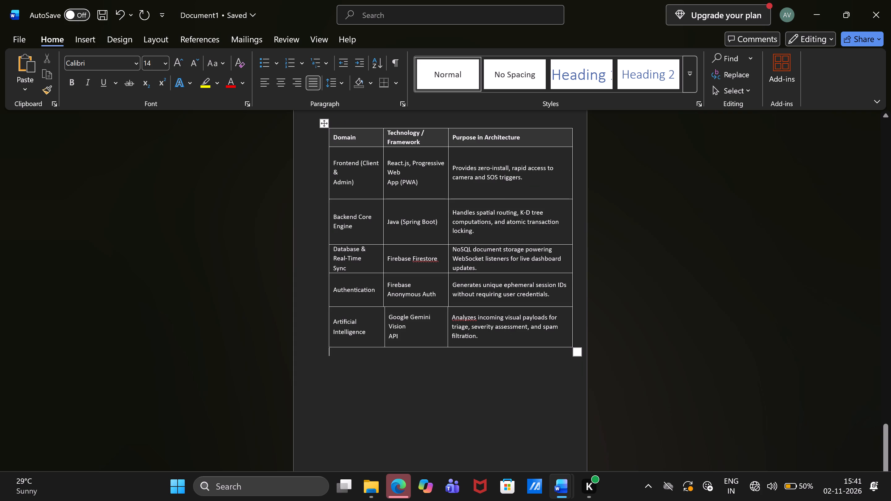
drag(433, 273, 434, 282)
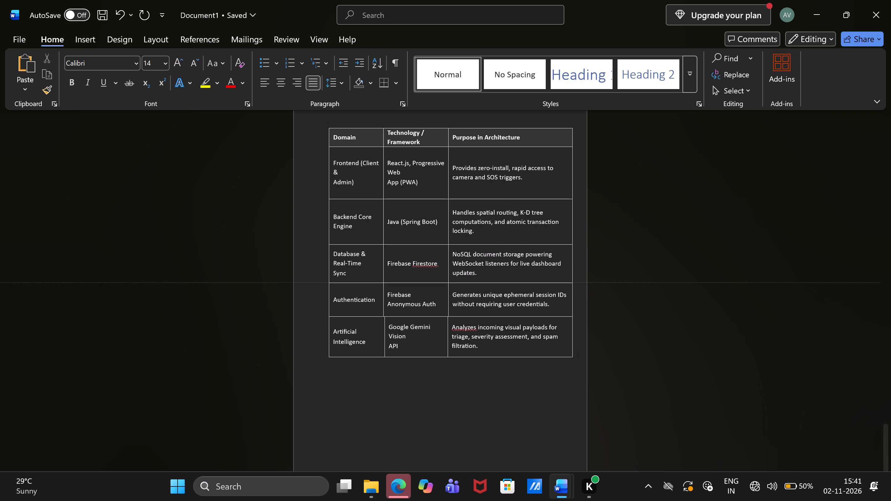
drag(434, 282, 438, 293)
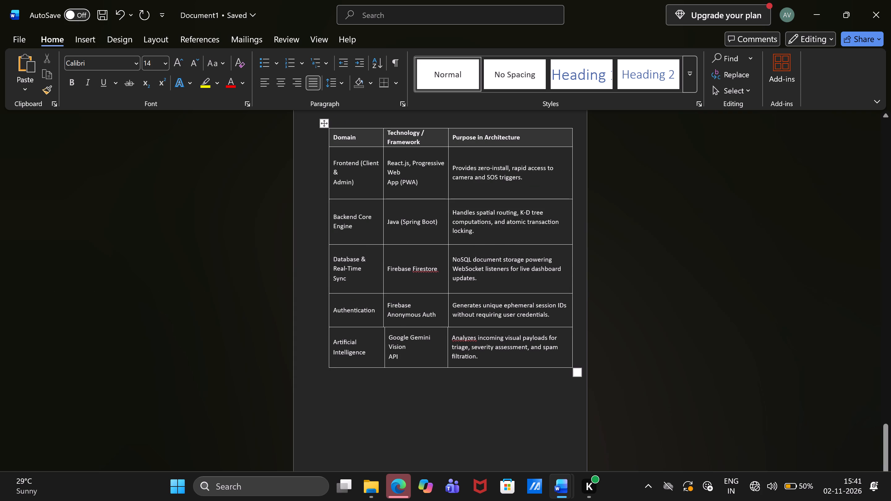
drag(436, 328, 436, 338)
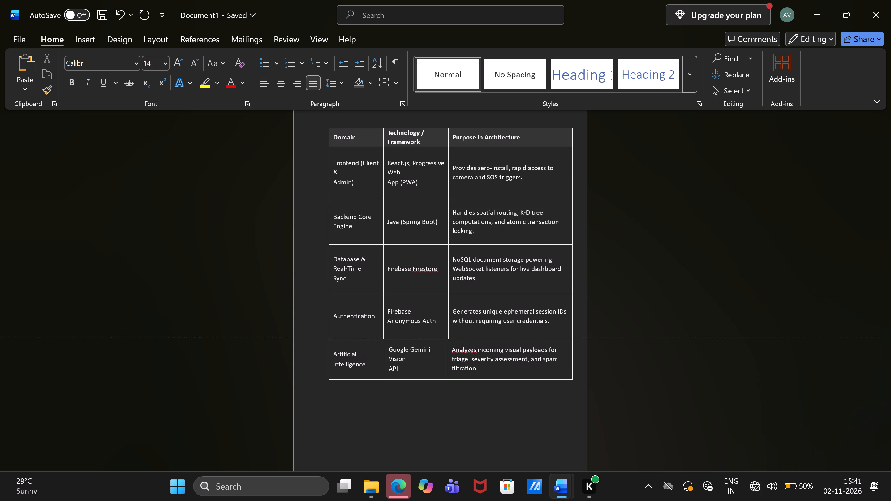
drag(436, 338, 437, 338)
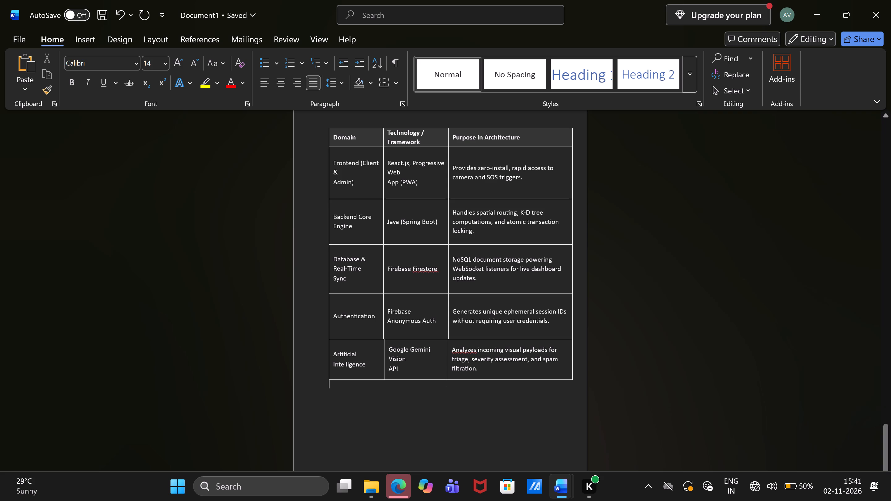
drag(441, 379, 441, 394)
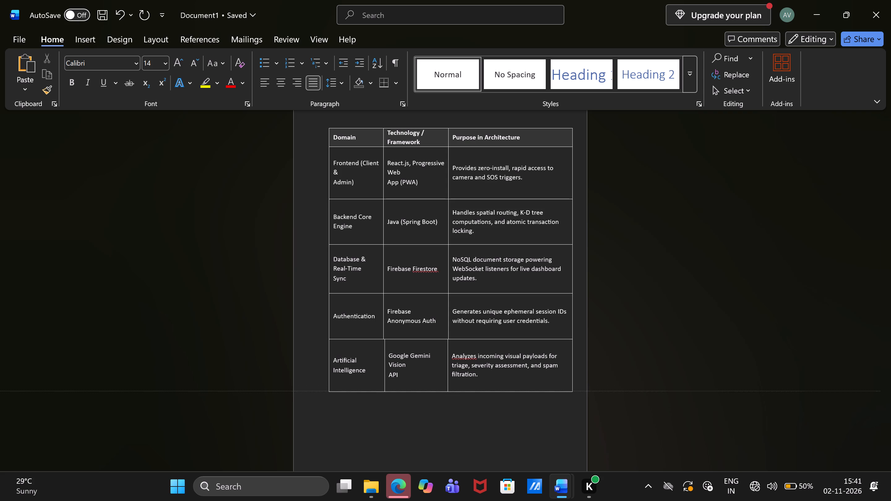
drag(441, 394, 442, 394)
click(755, 280)
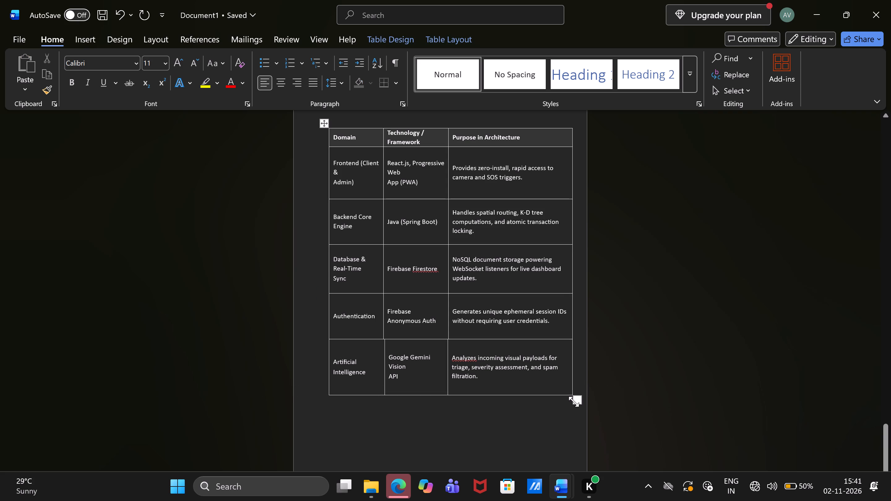
Enlarge the whole Technology Stack table slightly in width and height from its lower outer corner.
drag(575, 401, 594, 418)
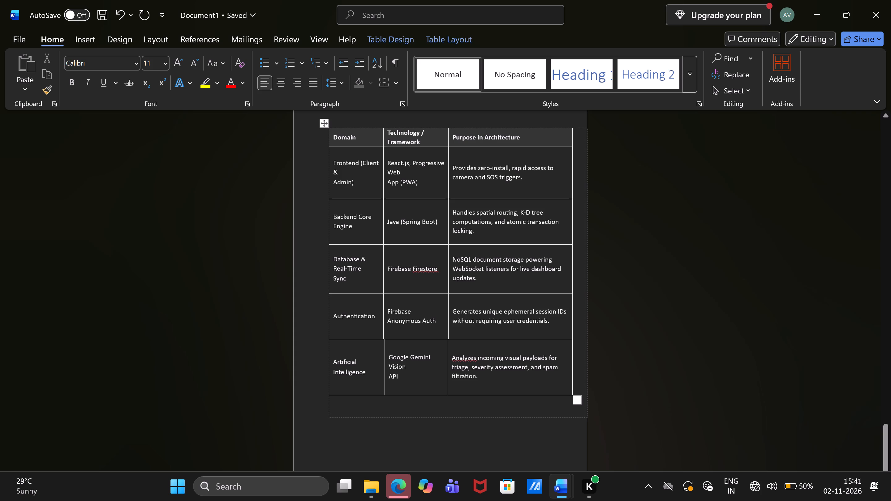
drag(594, 418, 580, 422)
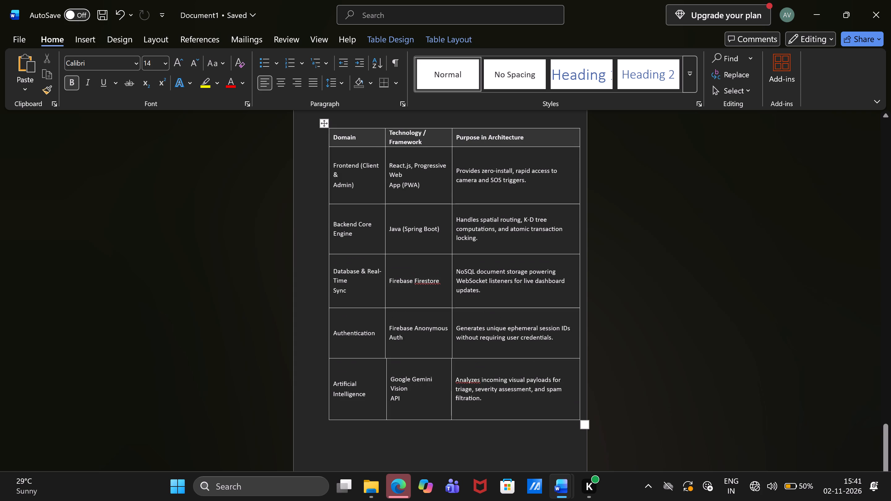
Check the enlarged Technology Stack table's layout on the page, from the 3.3 heading to its last row.
scroll(701, 305, up, 1)
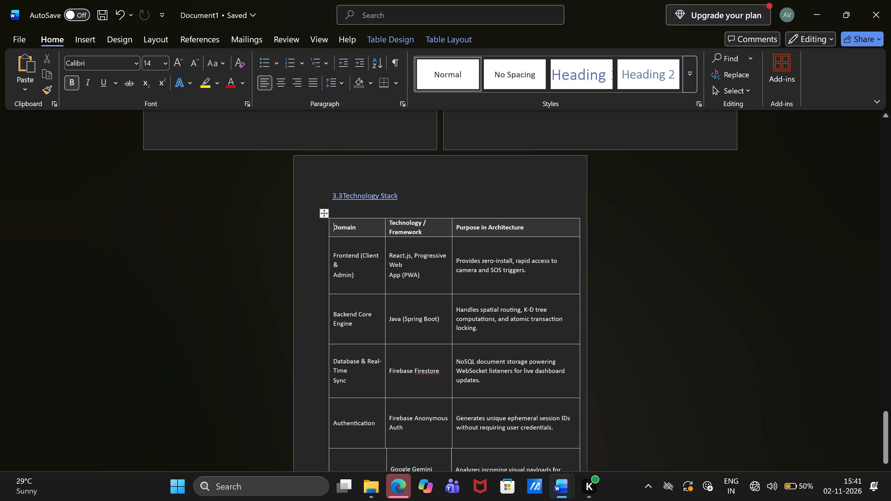
click(720, 227)
scroll(720, 227, down, 8)
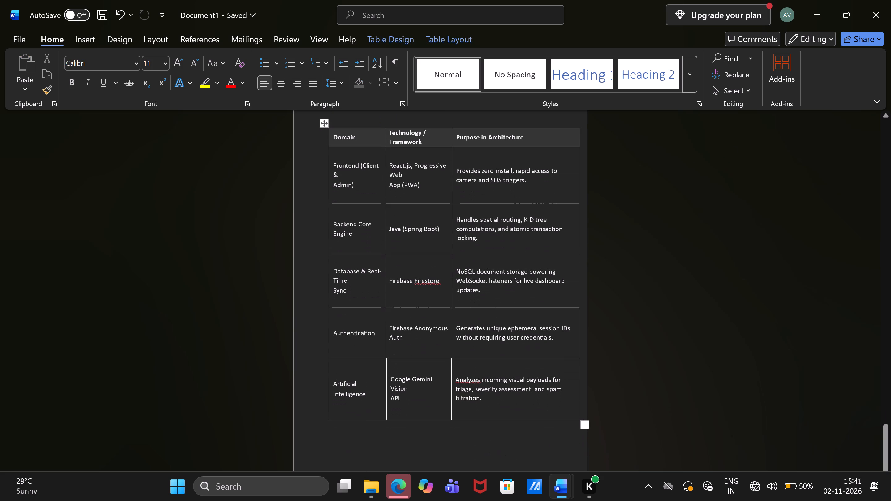
scroll(720, 227, down, 1)
scroll(430, 406, up, 1)
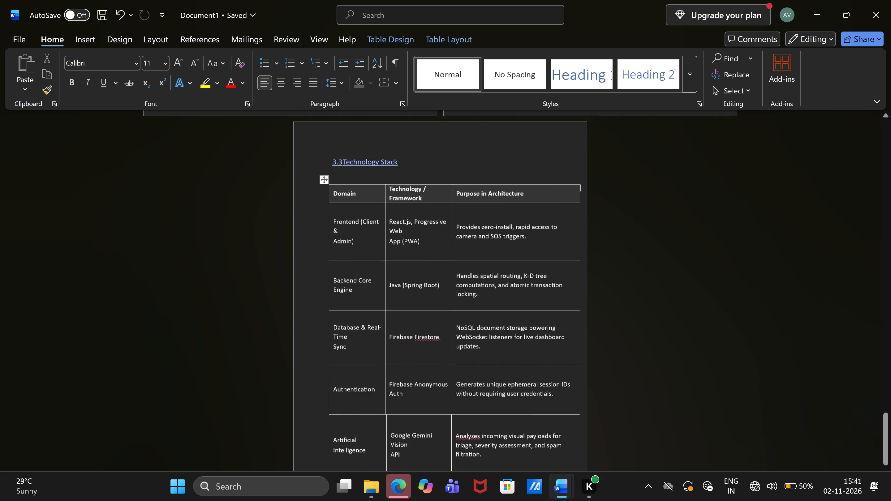
scroll(430, 406, up, 1)
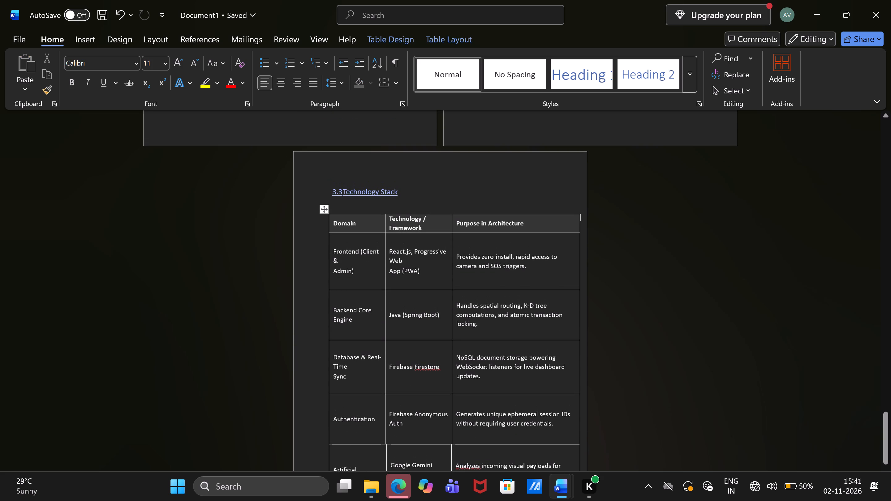
scroll(584, 405, down, 2)
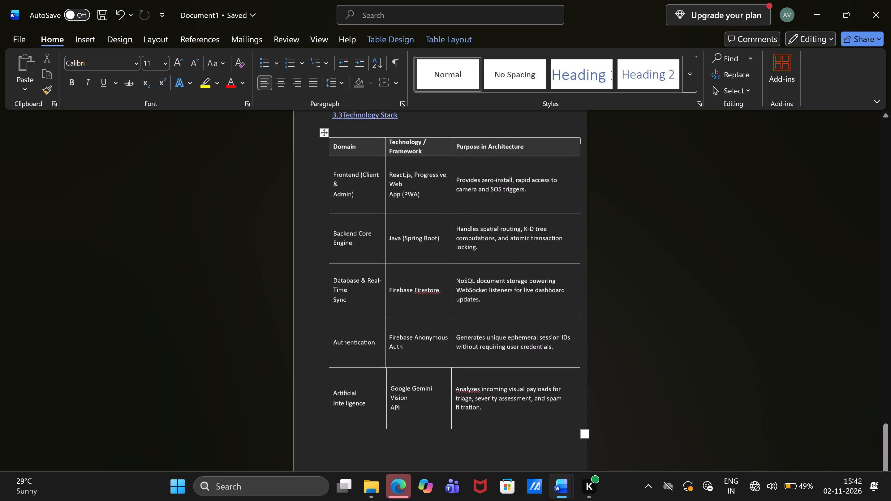
scroll(584, 405, down, 2)
Add a new paragraph below the Technology Stack table.
click(377, 462)
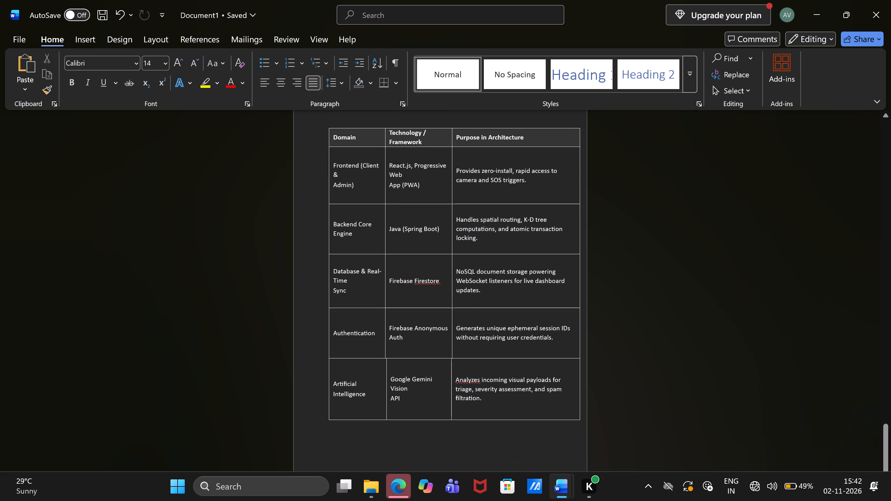
key(Return)
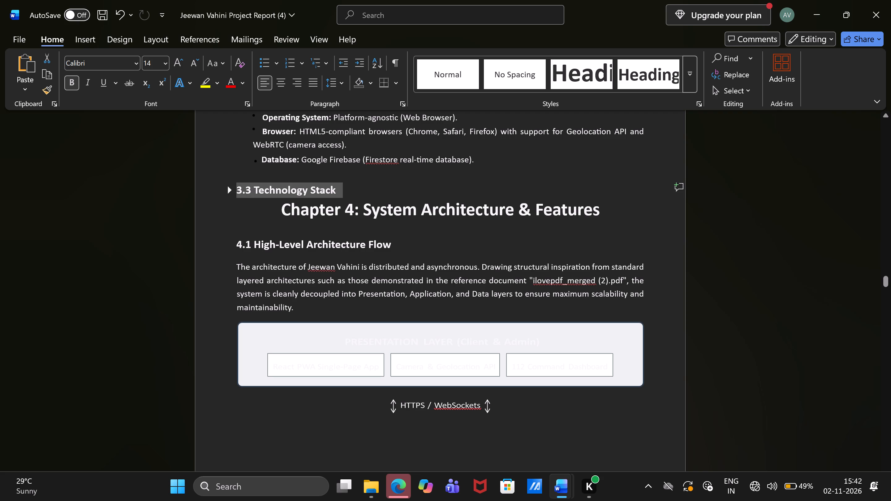
In the Jeewan Vahini Project Report (4) document, look through Chapter 4's architecture diagram, workflow list and section 4.2.
scroll(359, 310, down, 1)
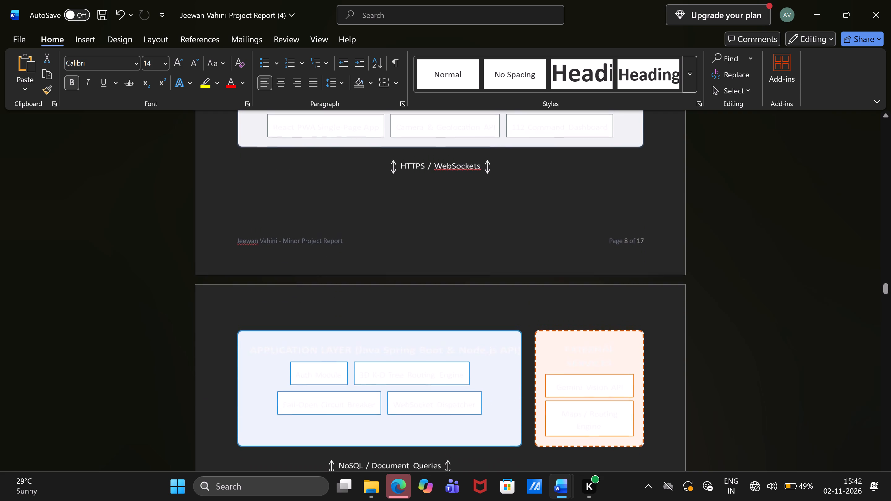
scroll(359, 310, down, 1)
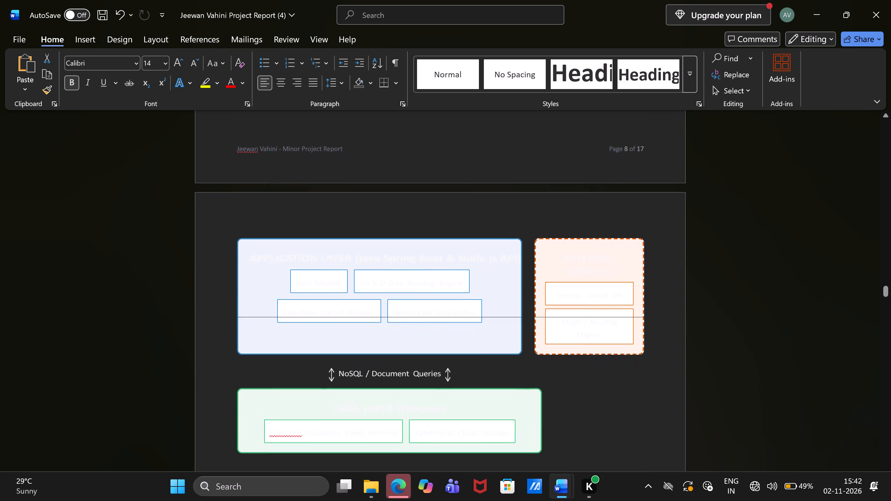
scroll(359, 310, down, 1)
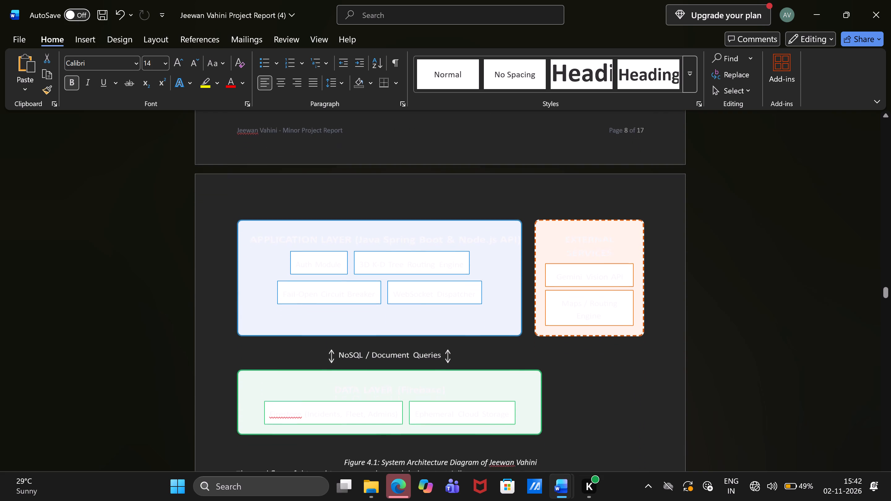
scroll(359, 310, down, 1)
scroll(359, 310, up, 5)
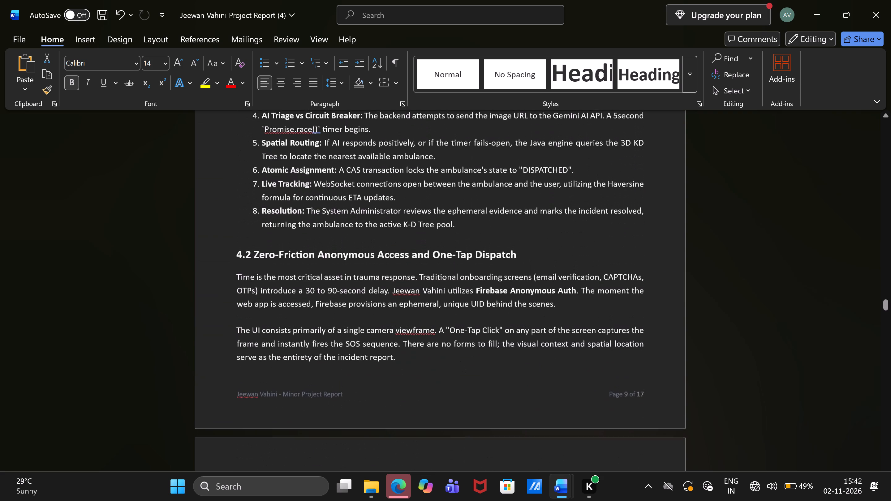
scroll(359, 310, right, 1)
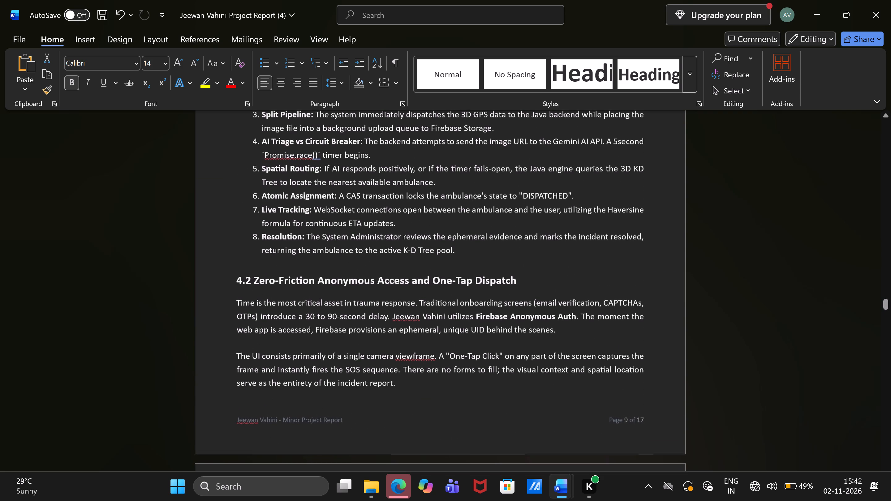
scroll(359, 310, up, 2)
scroll(359, 310, right, 1)
scroll(359, 310, up, 2)
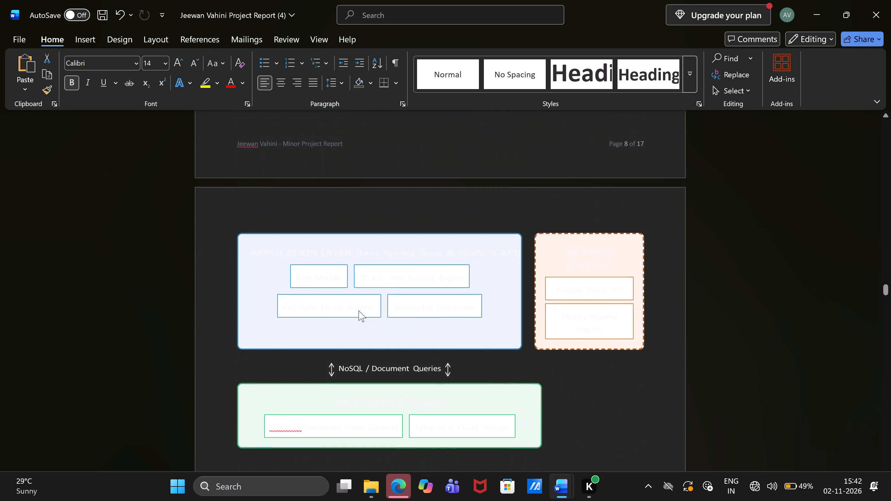
scroll(359, 310, up, 2)
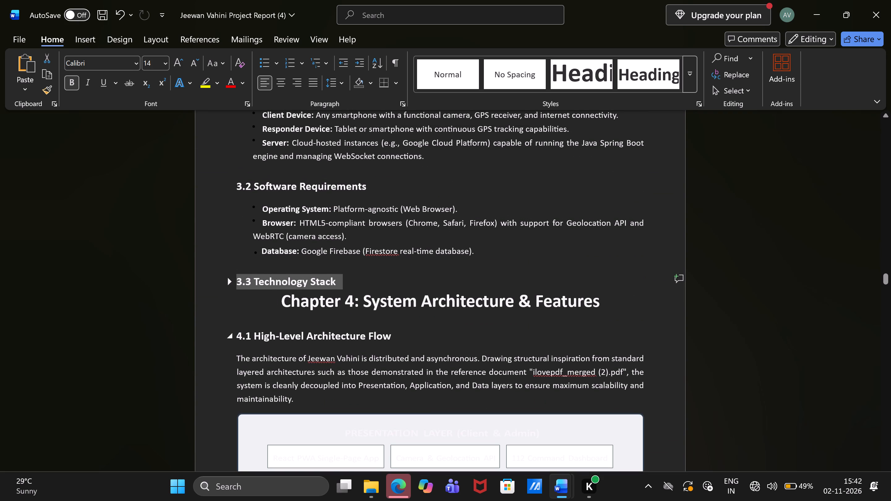
Collapse section 4.1 High-Level Architecture Flow and copy everything from the Chapter 4 title through the end of section 4.2.
click(230, 337)
scroll(230, 337, right, 1)
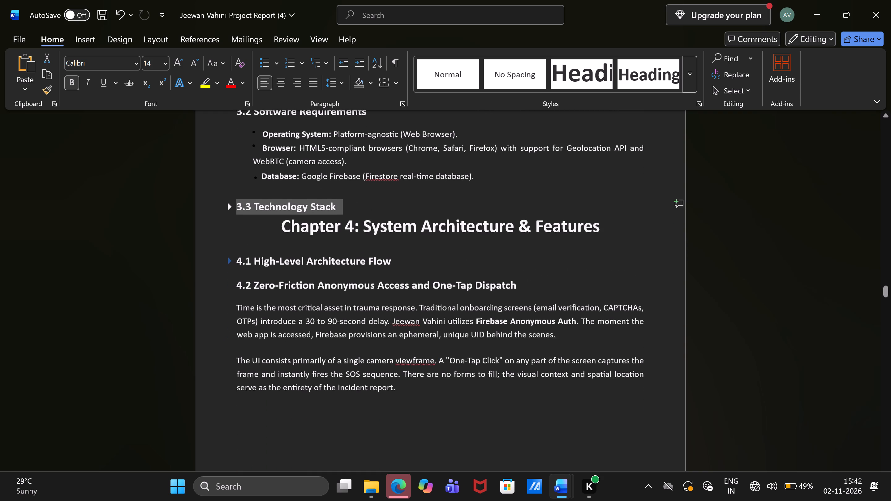
scroll(230, 337, right, 1)
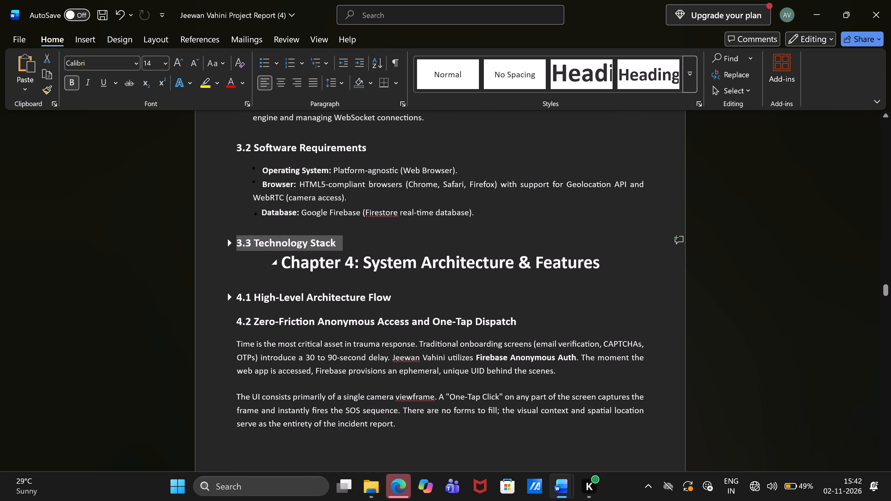
drag(279, 259, 375, 421)
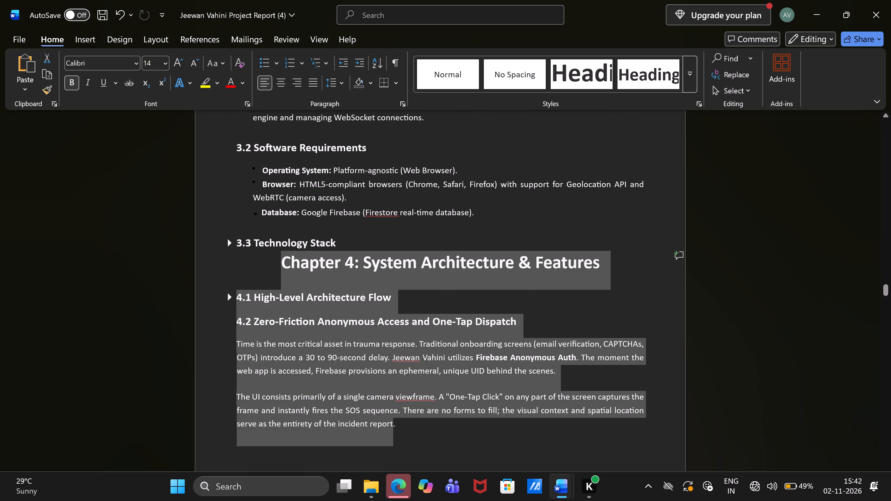
drag(375, 421, 398, 424)
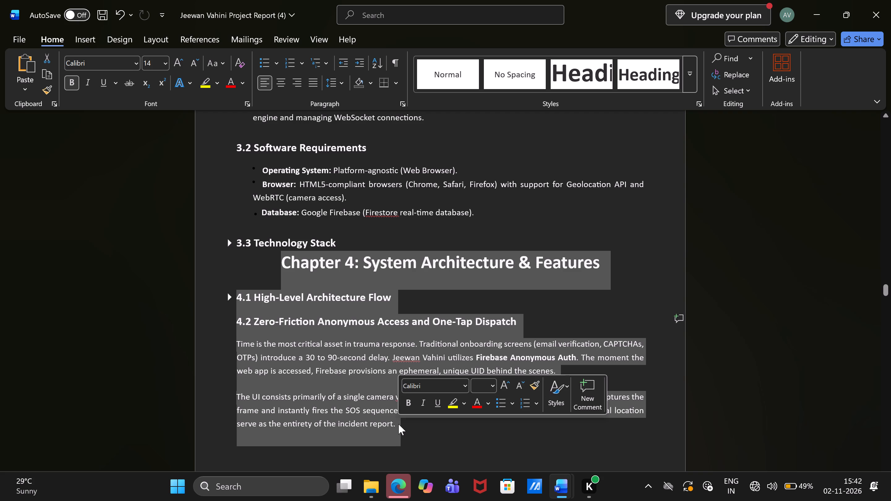
key(ctrl+c)
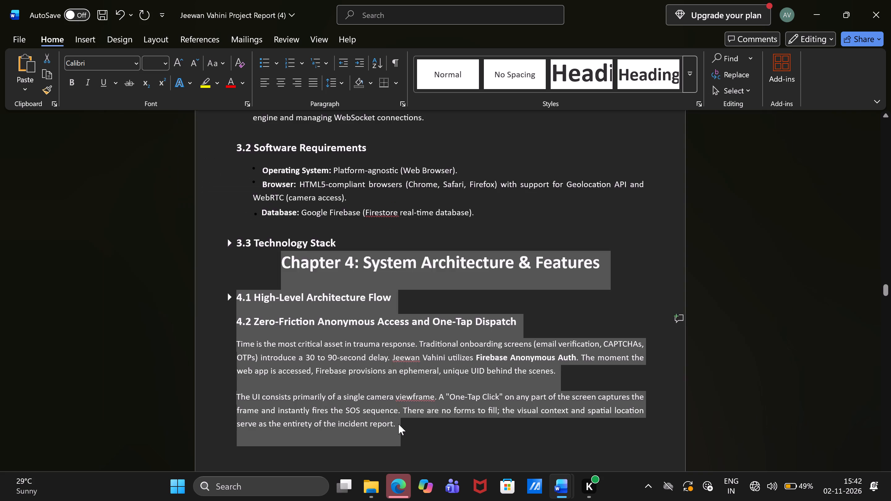
Switch to Document1 and paste the copied Chapter 4 content on the page after the Technology Stack table.
key(ctrl+v)
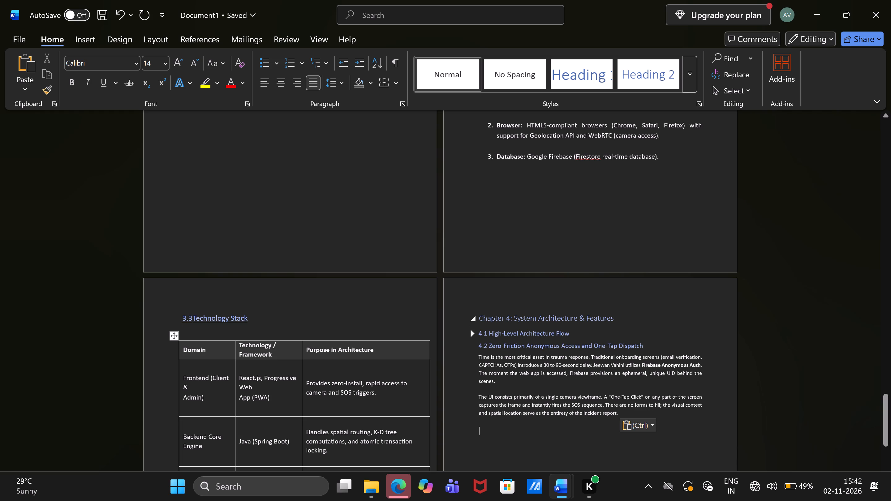
Format the title "Chapter 4: System Architecture & Features" as bold, underlined, 18 pt, centred and in uppercase.
drag(477, 318, 566, 314)
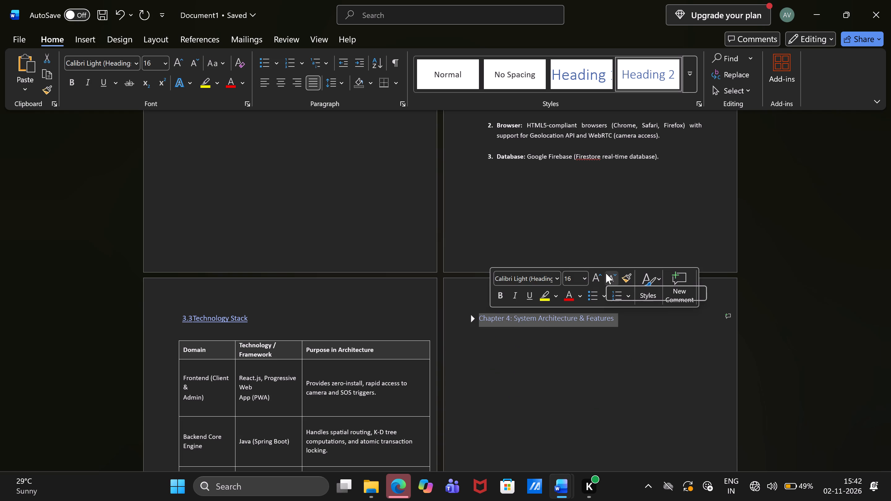
click(500, 296)
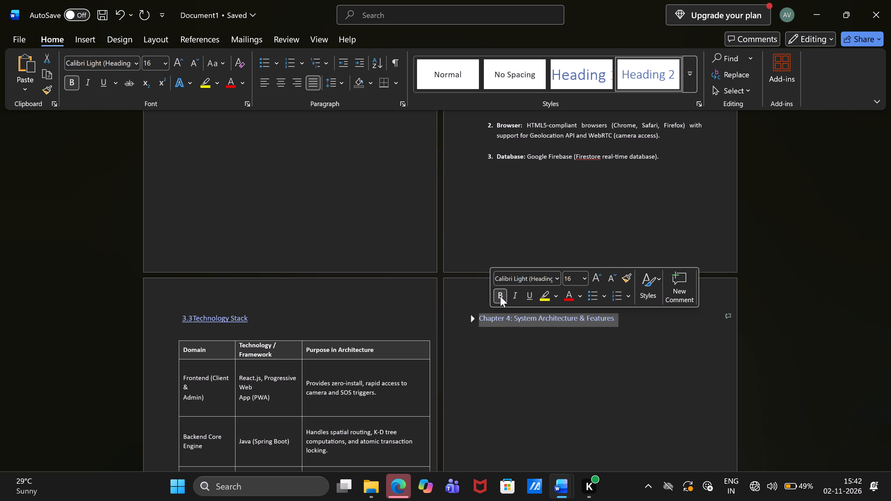
click(530, 295)
click(599, 278)
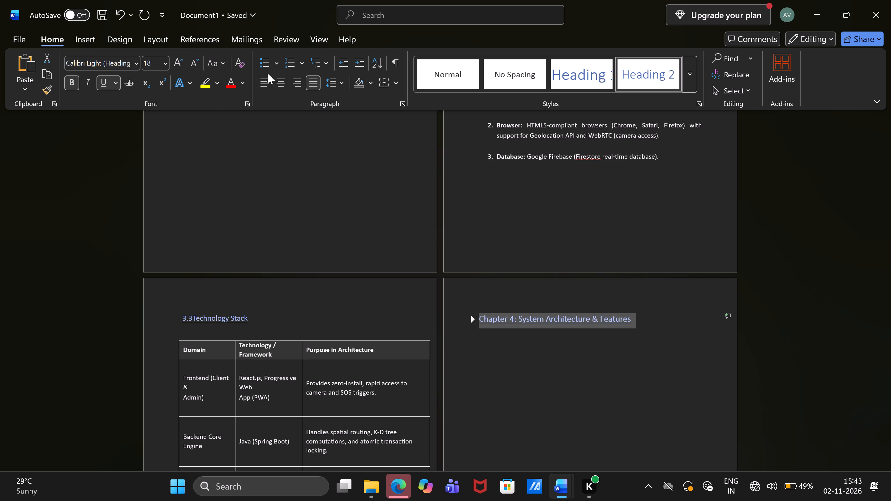
click(280, 81)
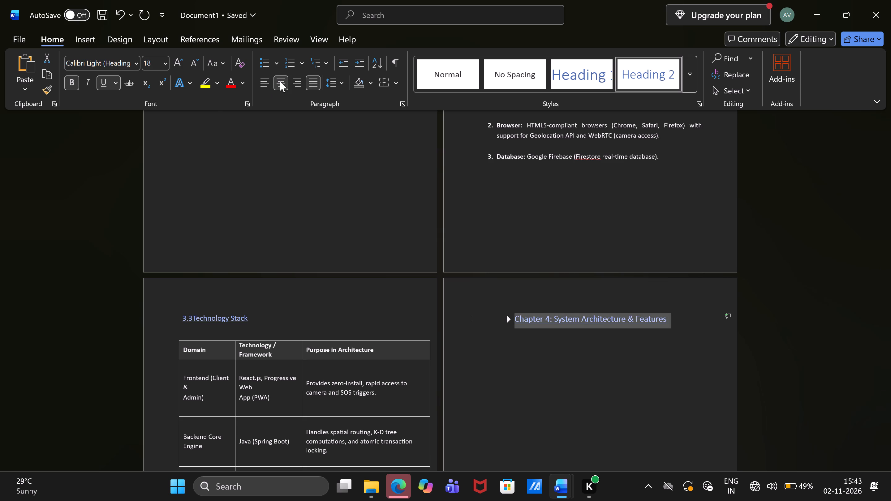
click(215, 62)
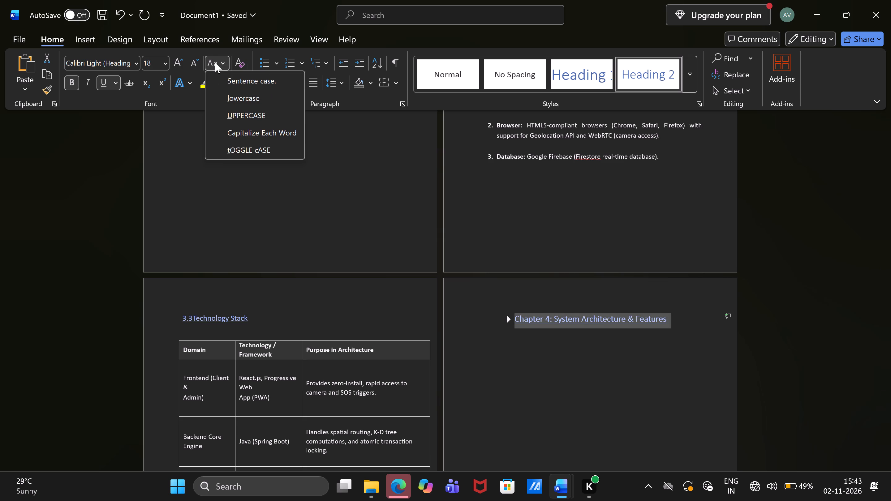
click(246, 113)
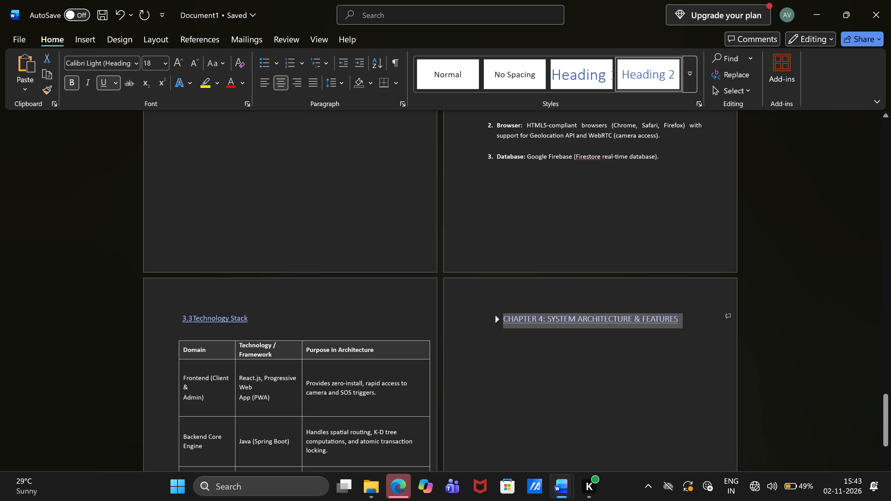
click(797, 280)
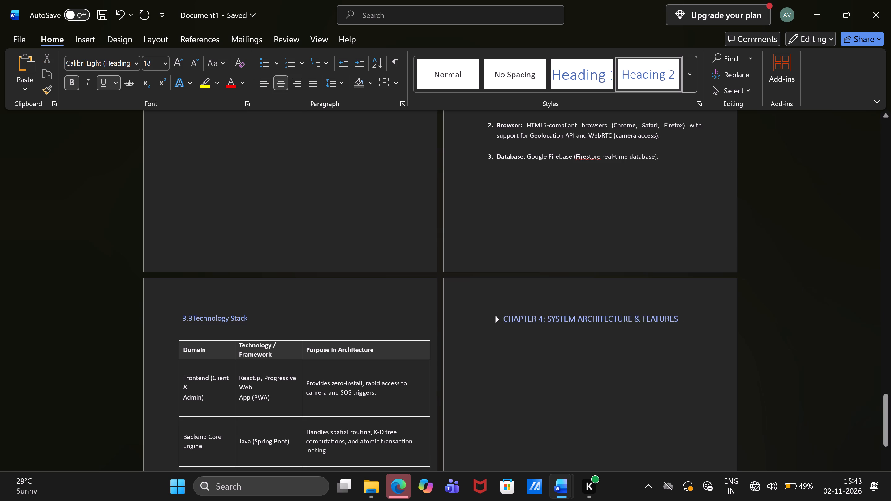
Expand the Chapter 4 title and make the heading "4.1 High-Level Architecture Flow" underlined at 16 pt.
click(497, 319)
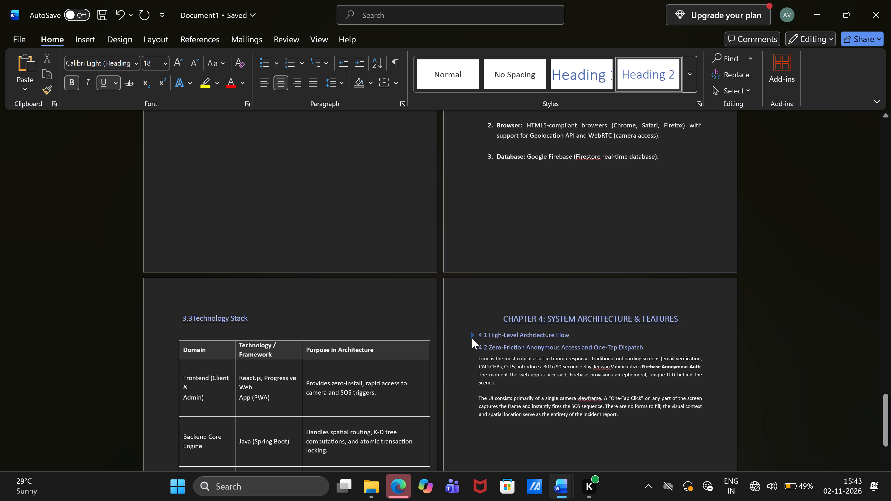
drag(477, 334, 482, 334)
drag(482, 334, 487, 335)
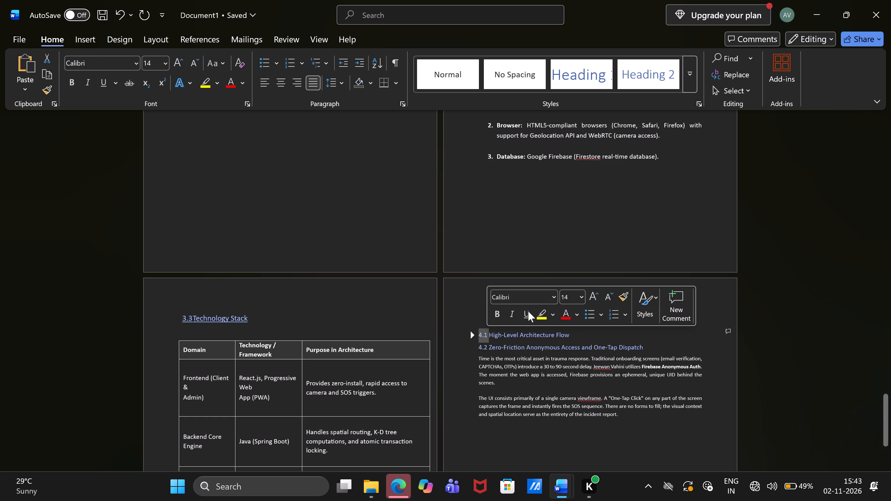
click(524, 313)
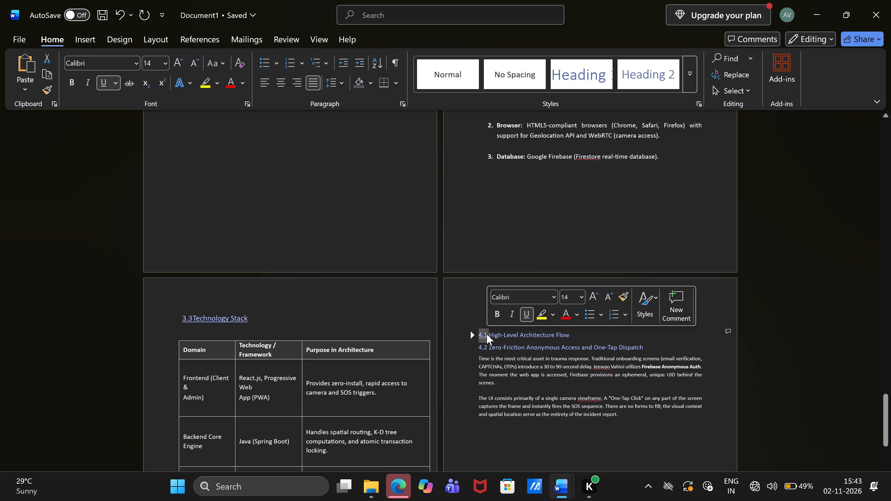
drag(489, 332, 556, 333)
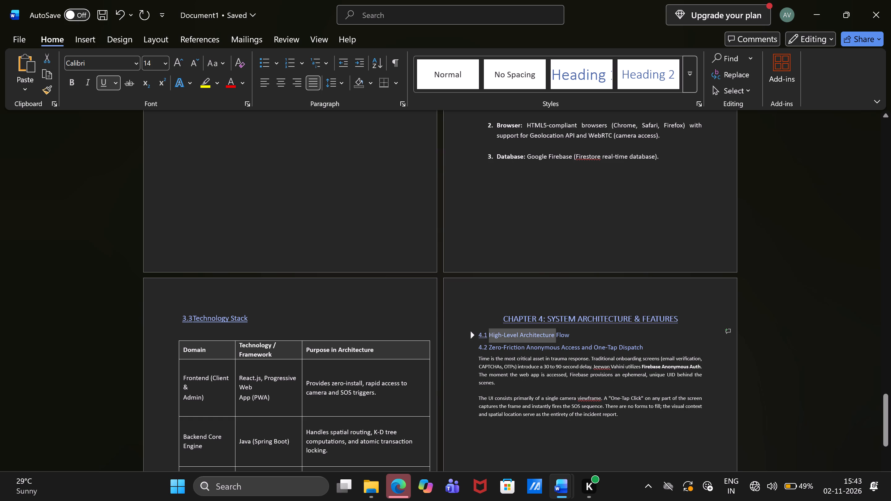
drag(556, 333, 569, 333)
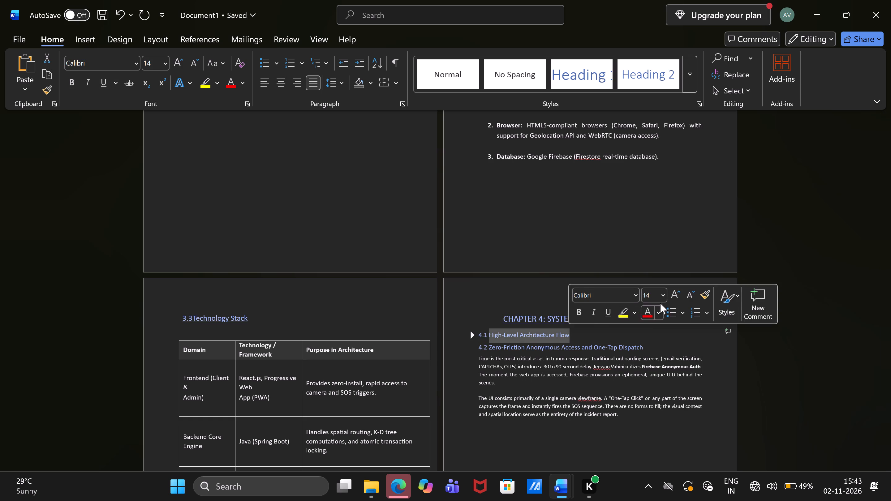
click(610, 312)
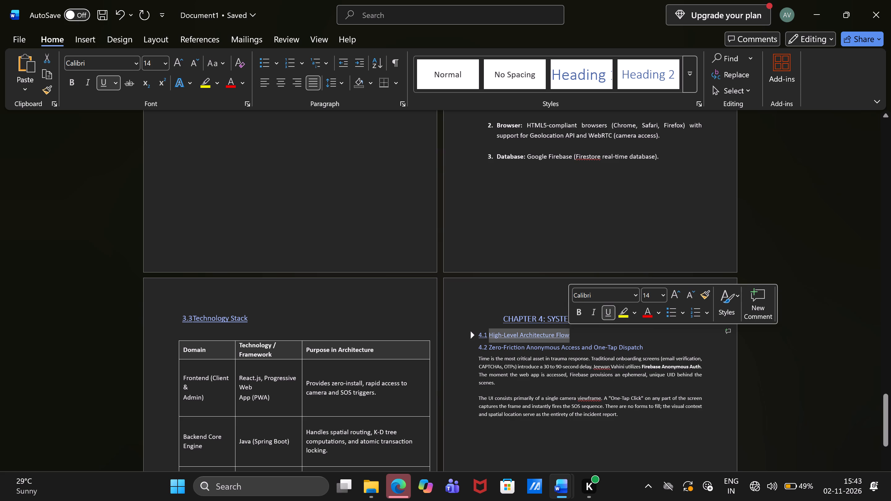
drag(577, 339, 494, 340)
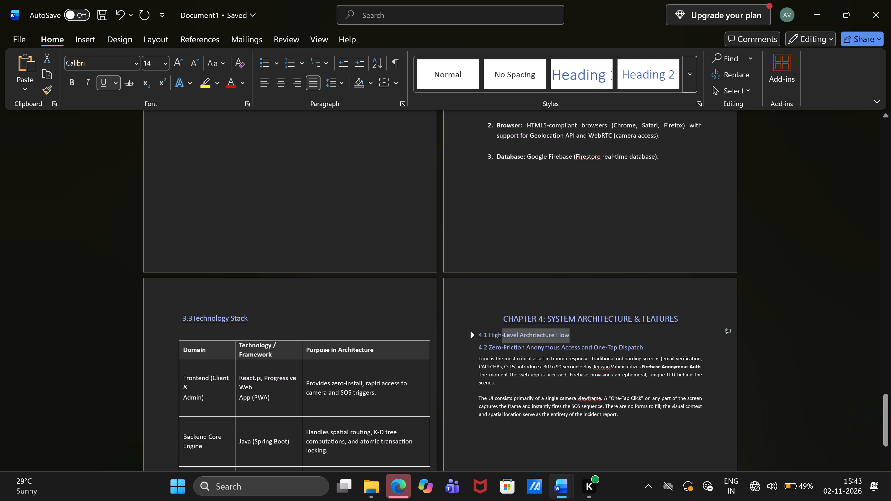
drag(494, 340, 475, 338)
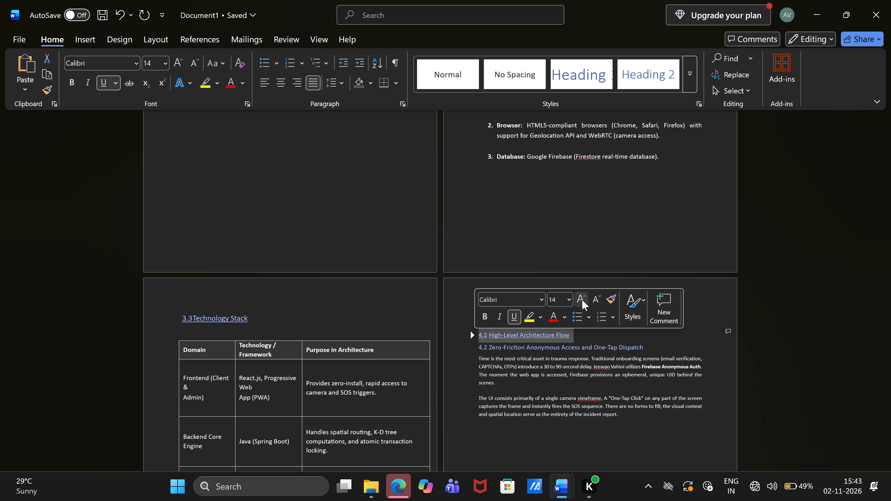
click(581, 299)
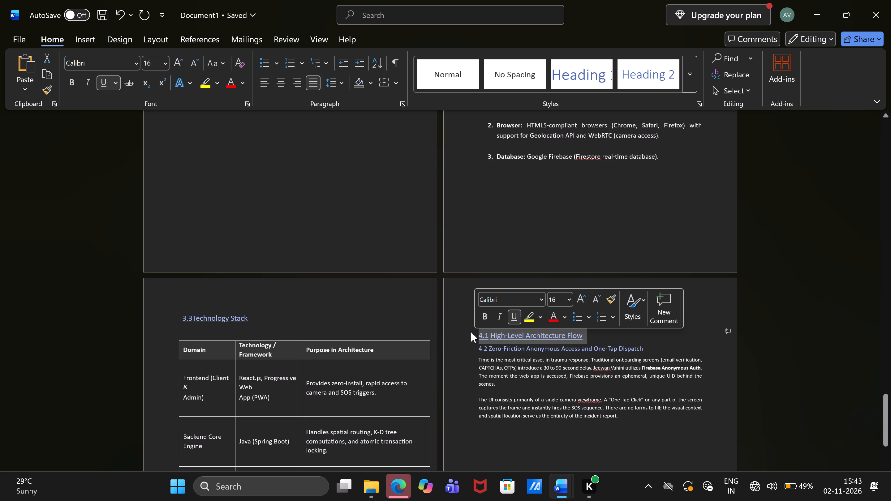
Expand section 4.1, remove the "Drawing structural inspiration…" clause through "ilovepdf_merged (2).pdf", and begin a new sentence with "The system is cleanly decoupled".
click(471, 332)
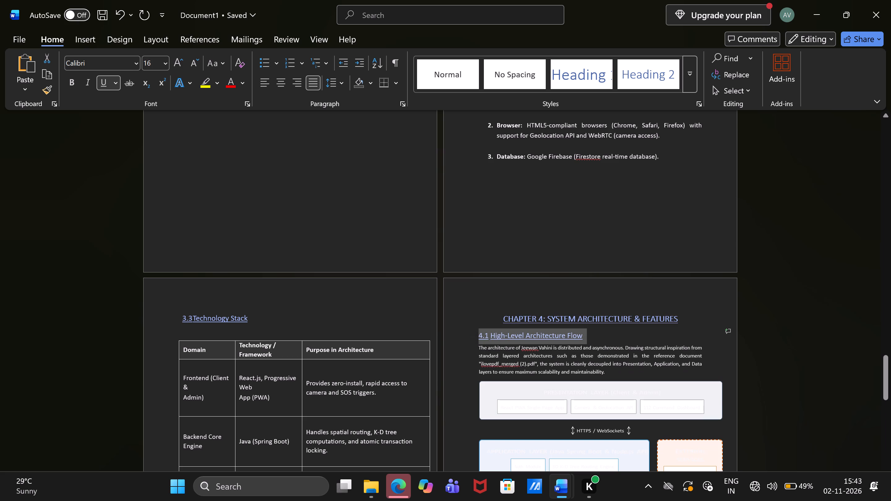
scroll(547, 379, down, 1)
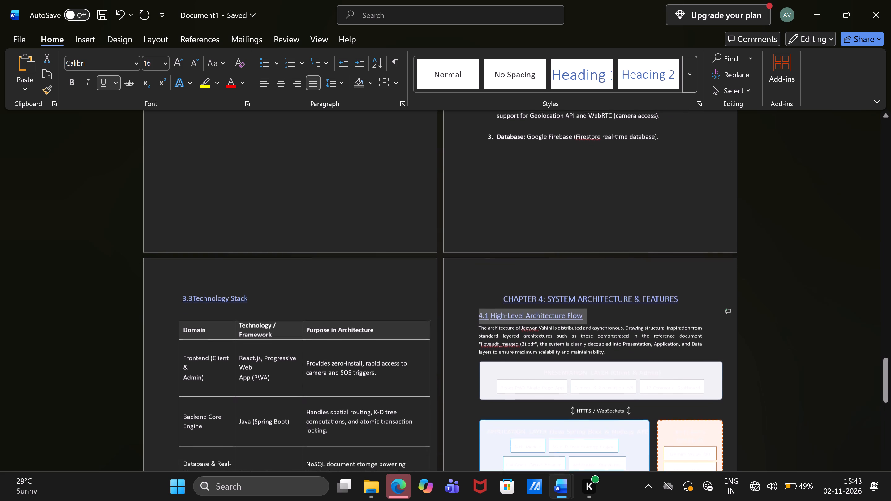
scroll(547, 379, down, 1)
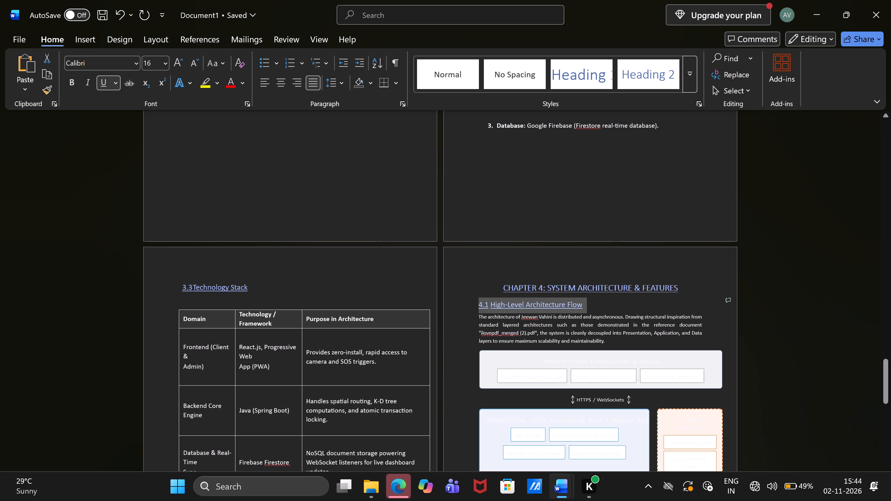
drag(624, 314, 533, 330)
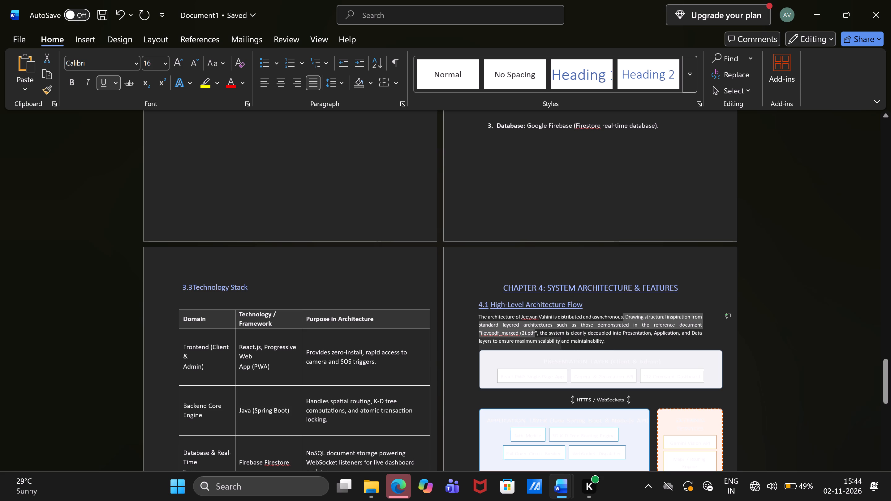
drag(533, 330, 540, 332)
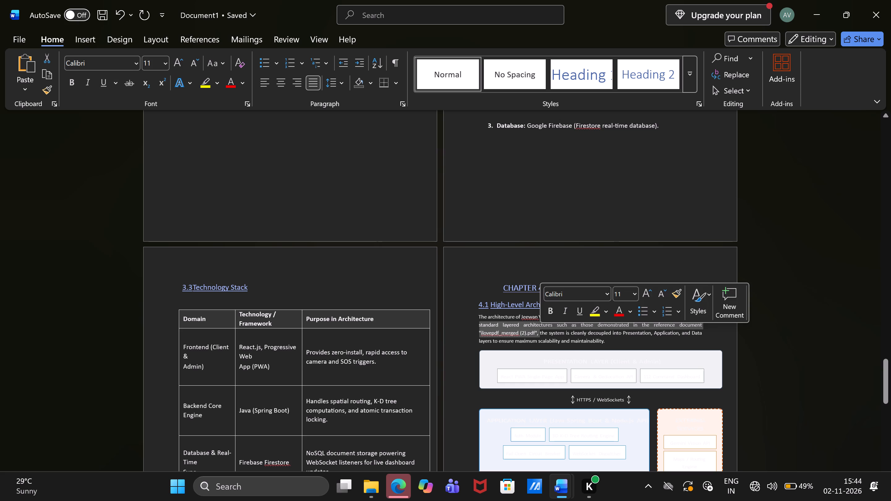
key(BackSpace)
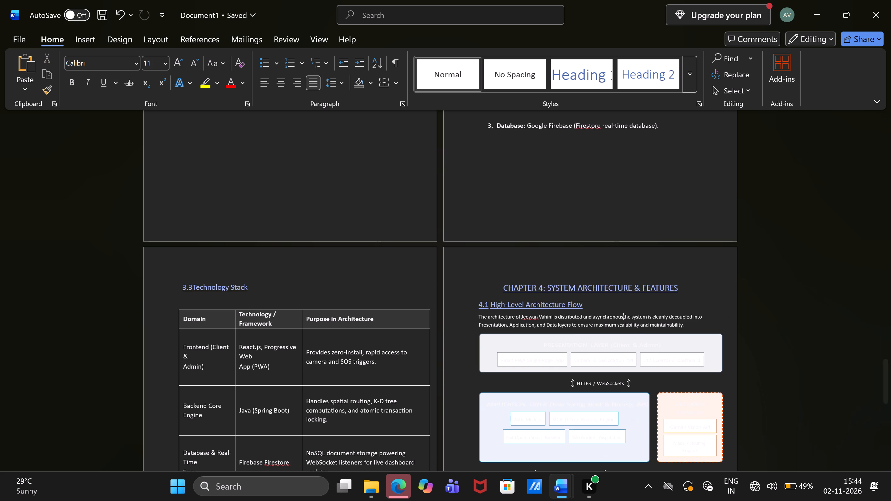
key(period)
key(space)
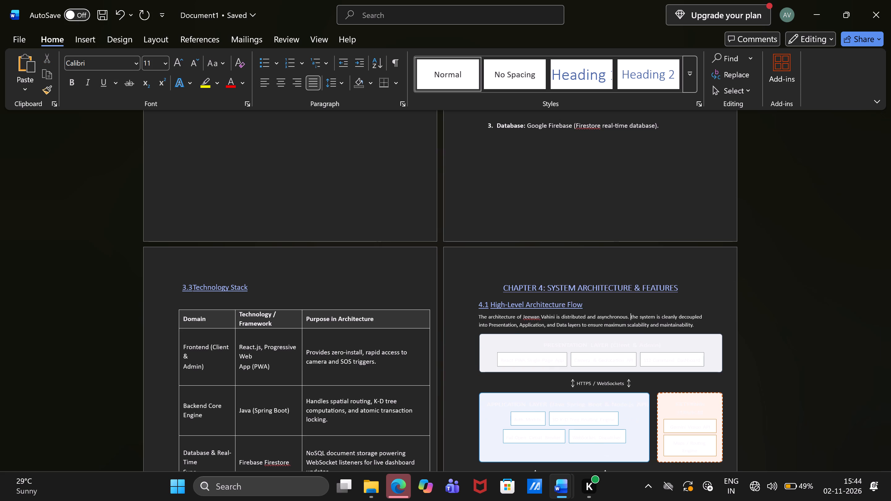
key(Right)
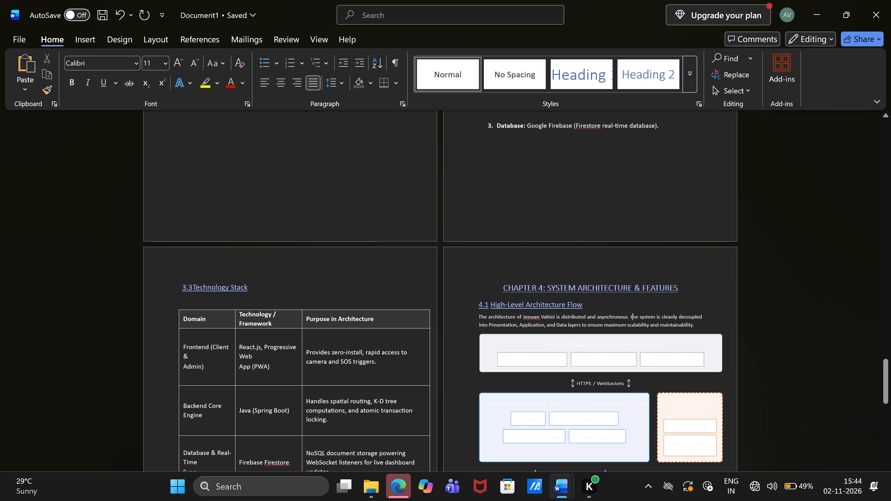
key(BackSpace)
key(shift+t)
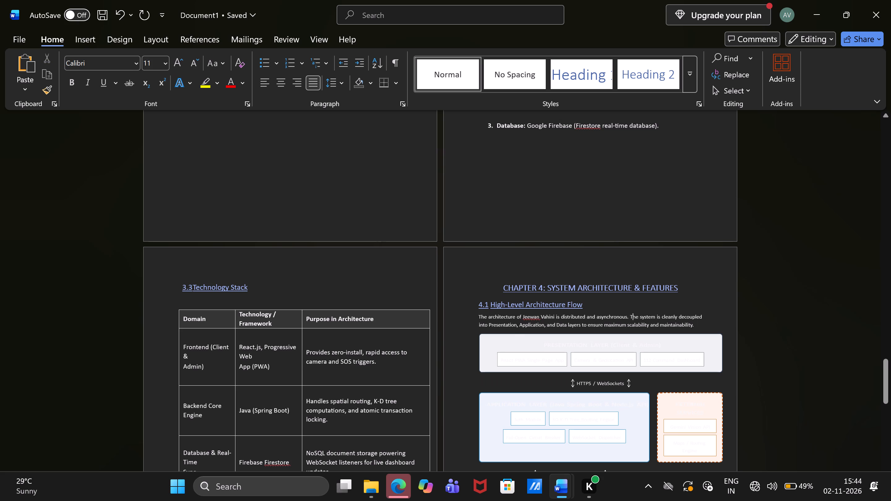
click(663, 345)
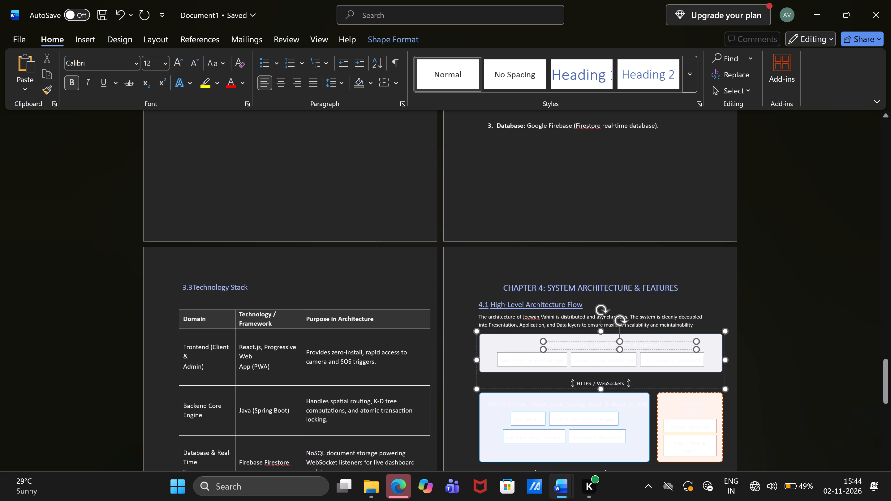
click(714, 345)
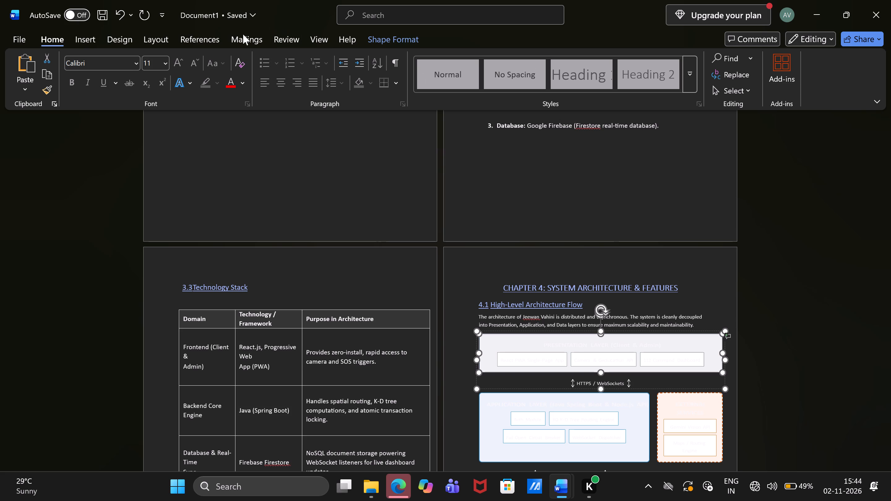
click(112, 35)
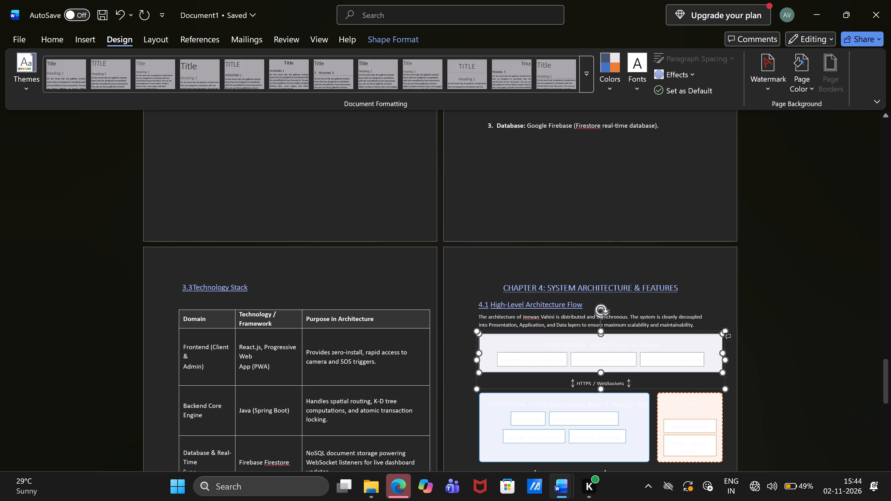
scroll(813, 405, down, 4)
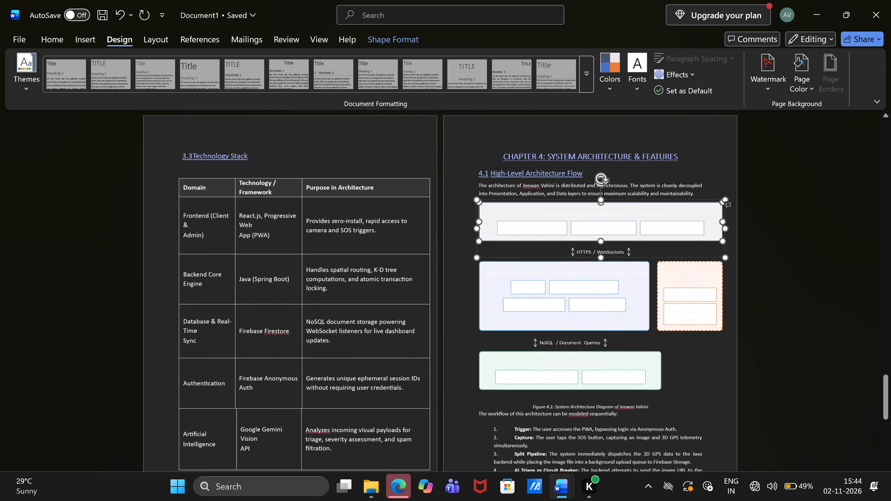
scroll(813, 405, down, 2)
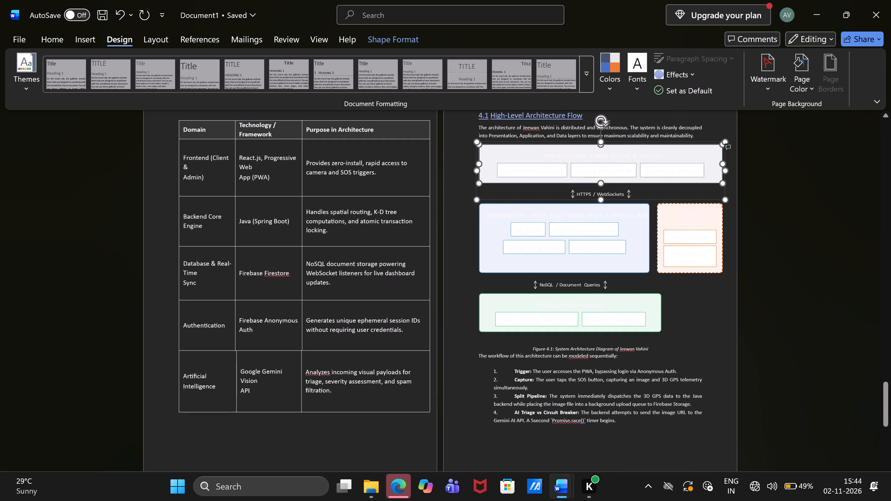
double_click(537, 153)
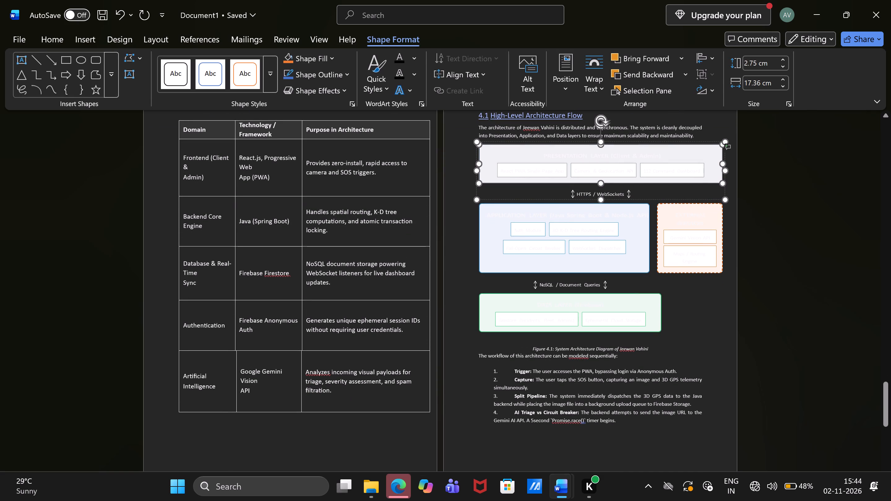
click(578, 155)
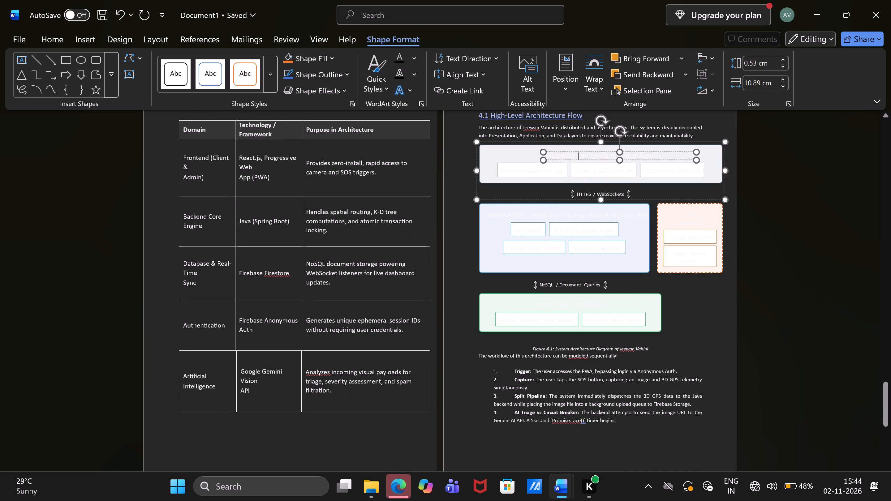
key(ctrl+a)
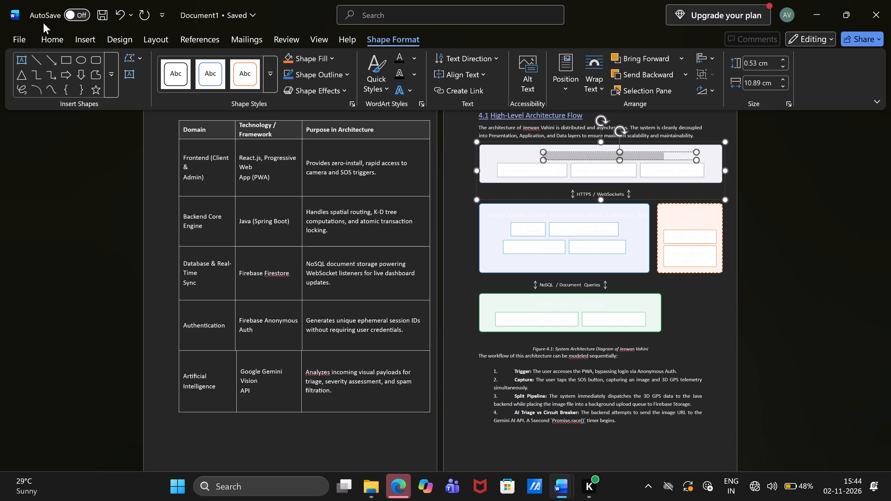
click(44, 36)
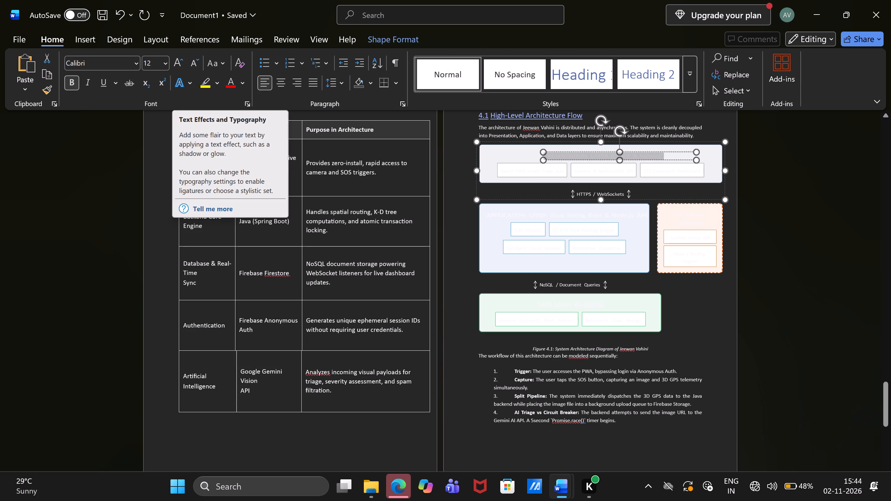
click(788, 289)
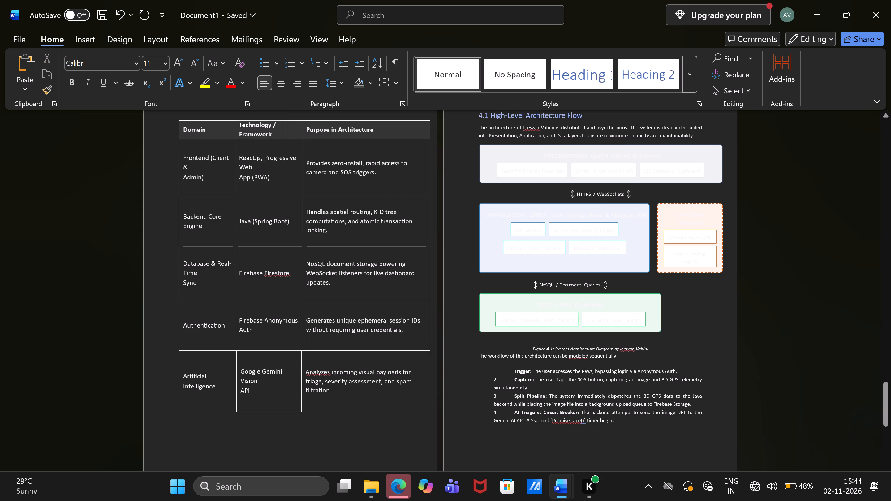
Examine the print preview of the Chapter 4 architecture diagram page and the Microsoft Print to PDF properties and advanced options.
key(ctrl+p)
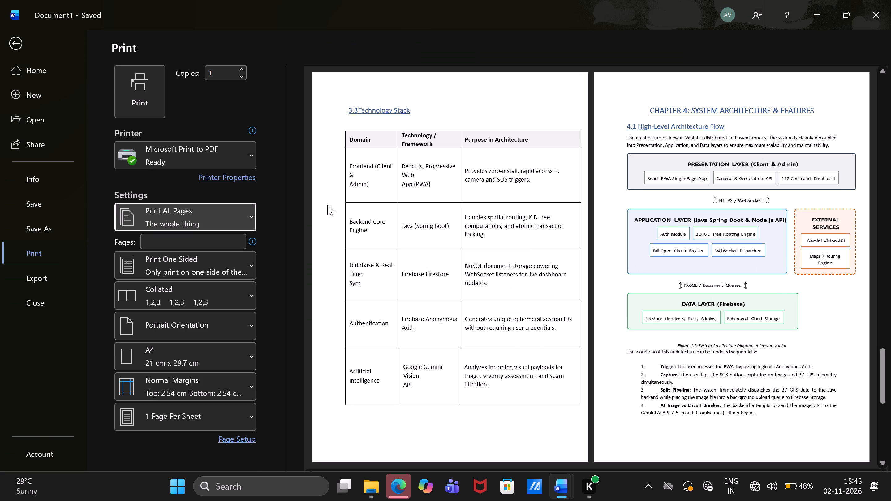
click(242, 153)
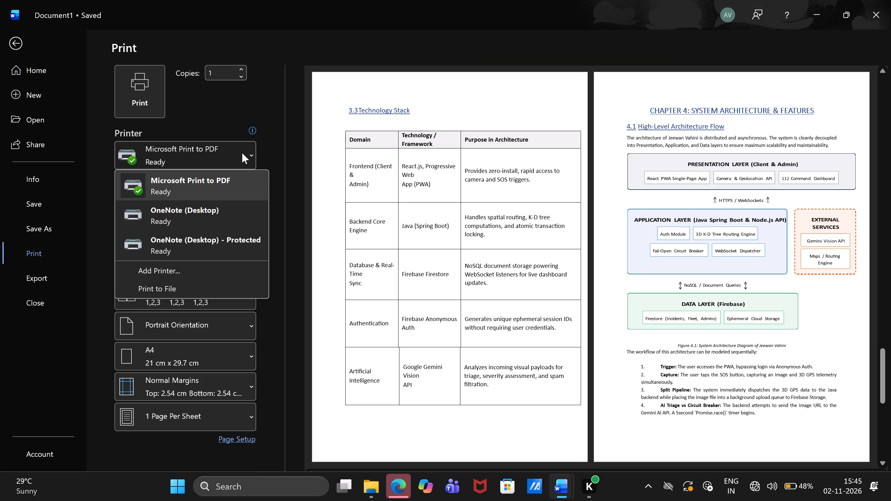
click(283, 321)
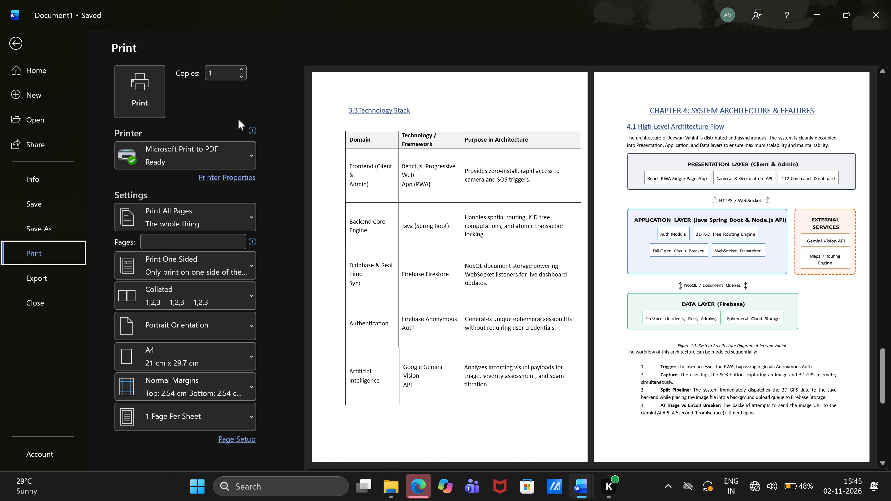
click(250, 178)
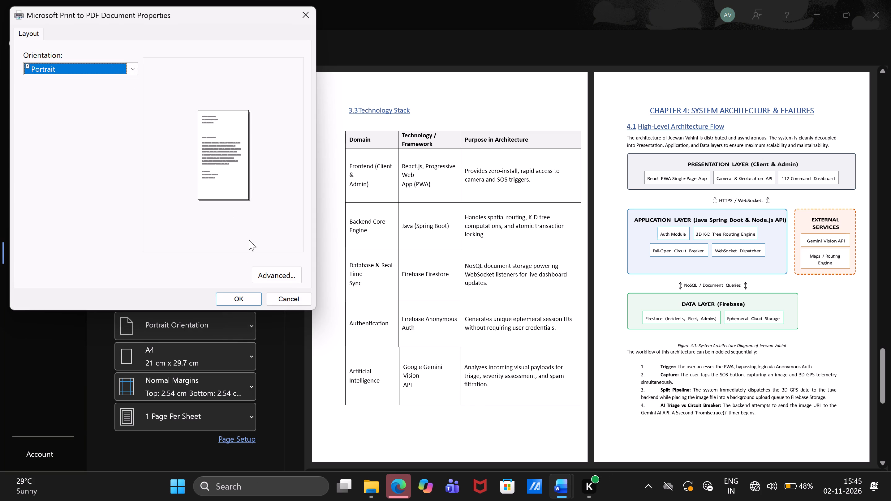
click(287, 275)
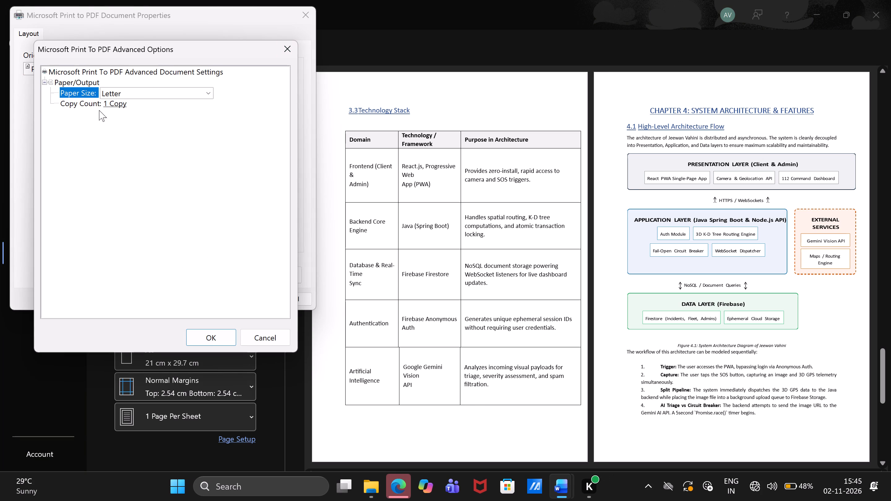
click(293, 50)
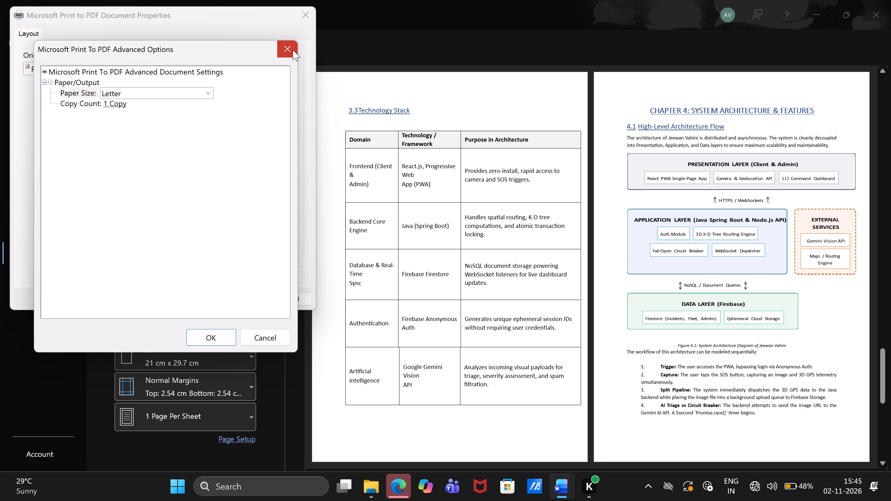
click(308, 17)
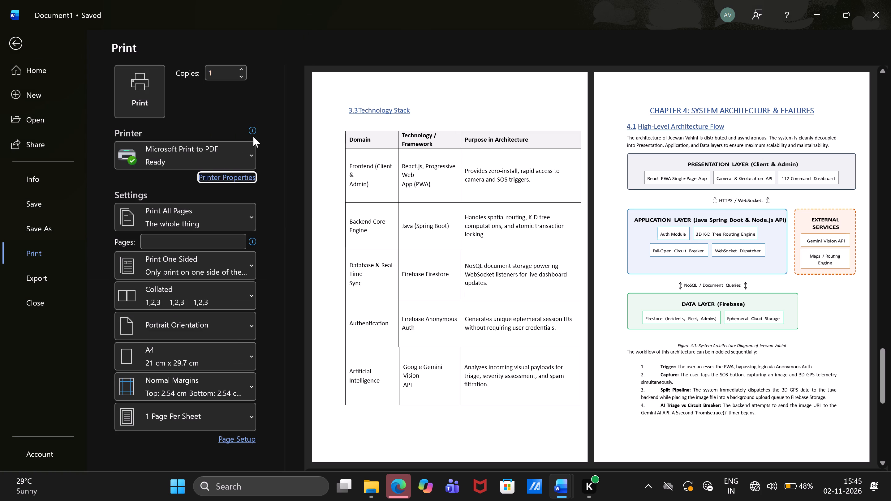
Choose OneNote (Desktop) as the printer and return to the document without printing.
click(241, 156)
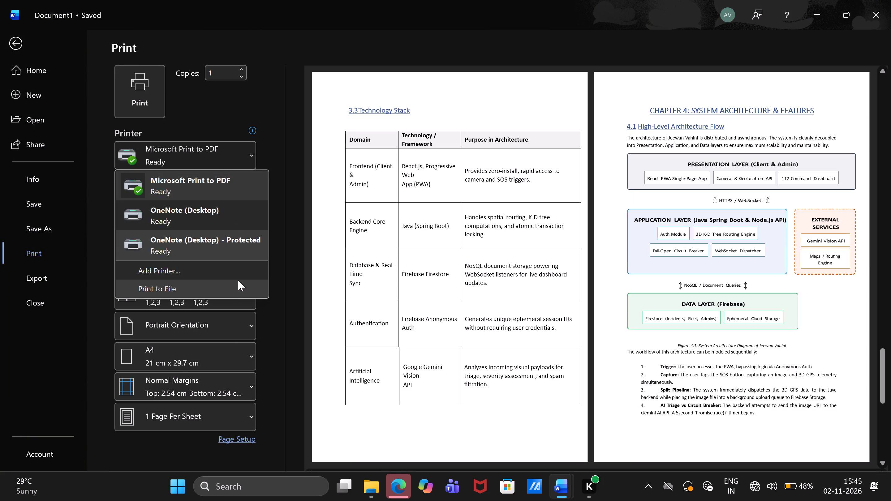
click(268, 441)
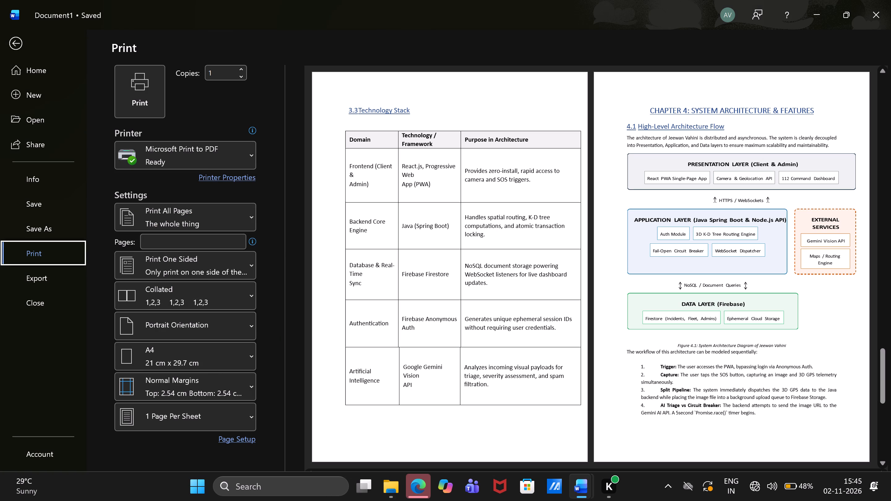
click(237, 154)
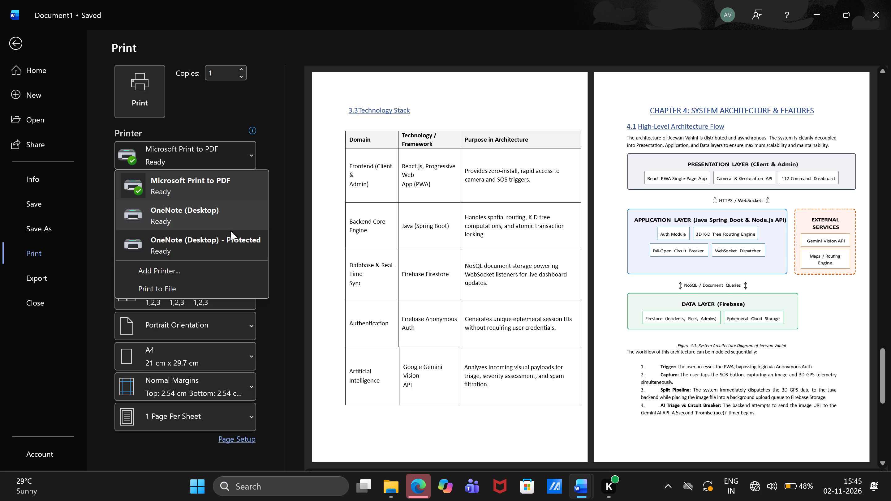
click(236, 219)
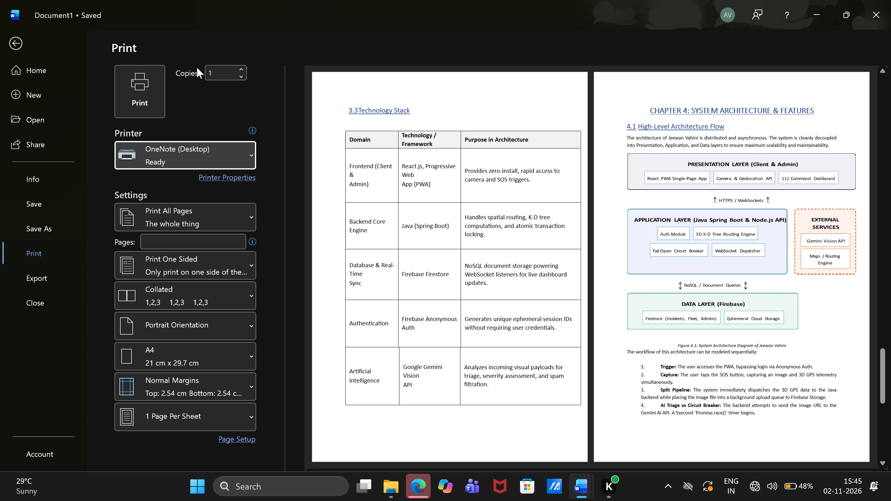
click(16, 47)
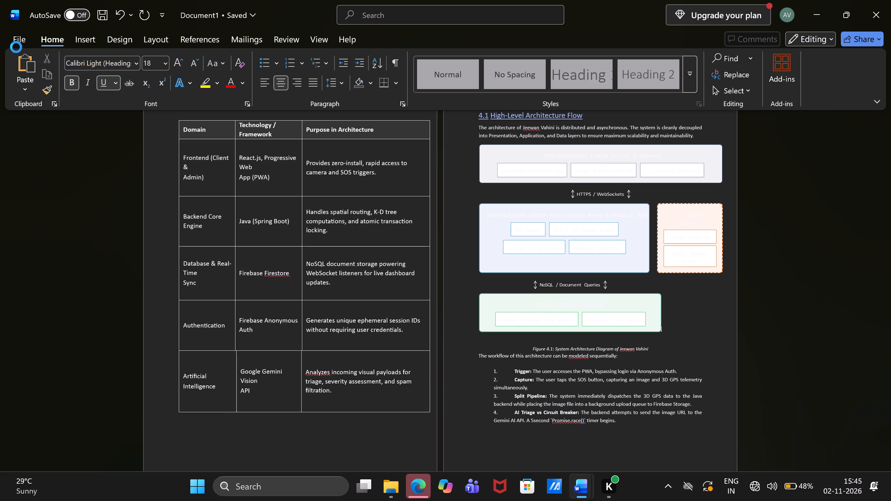
Insert a blank line after the Figure 4.1 caption, before the workflow paragraph.
scroll(618, 240, down, 1)
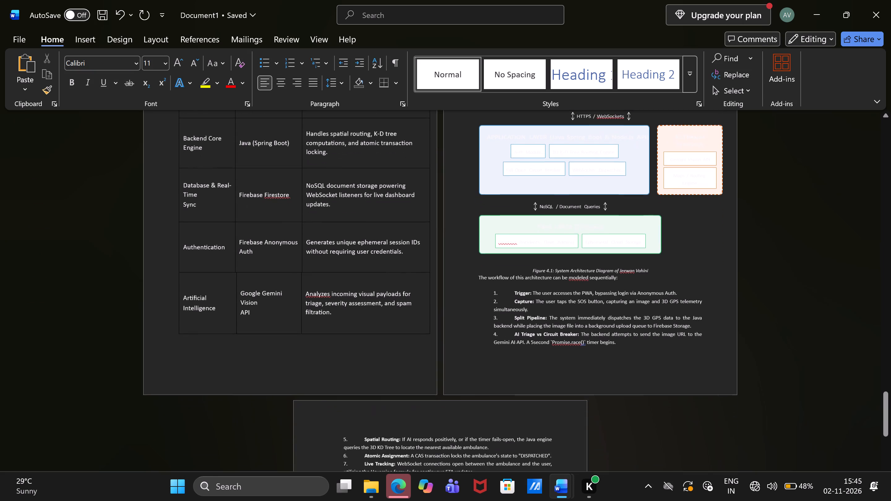
scroll(618, 240, down, 1)
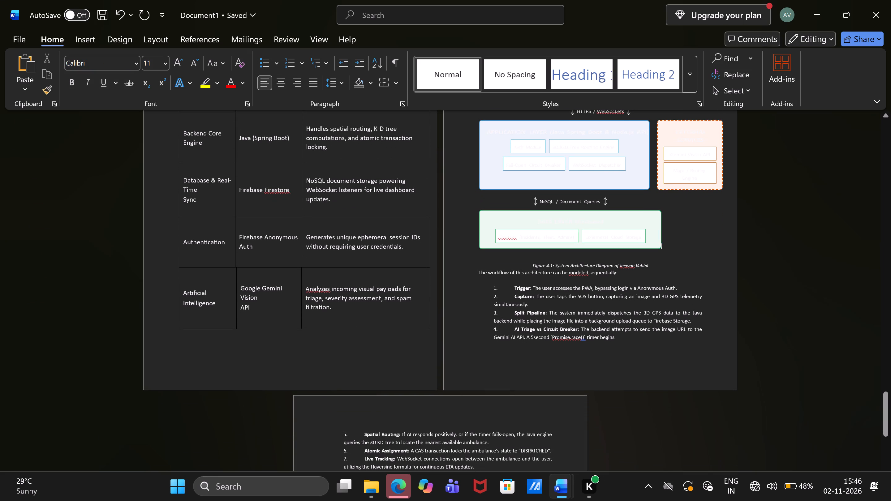
click(662, 270)
click(654, 266)
key(Return)
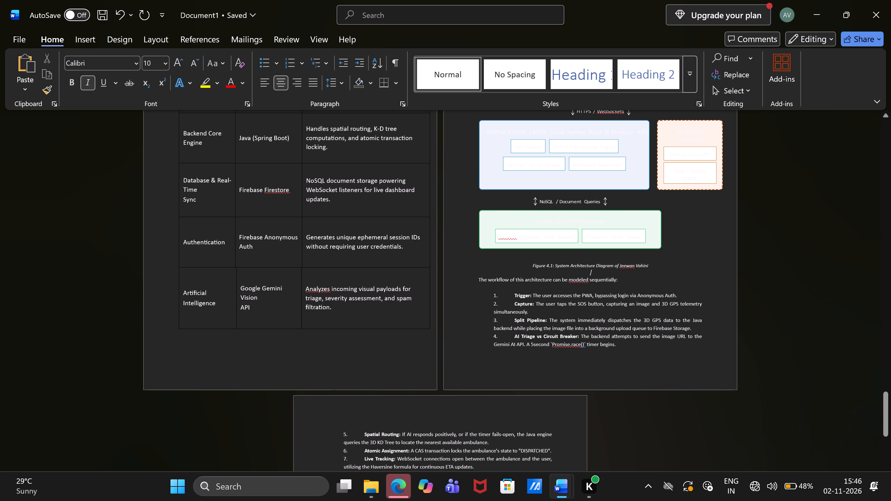
Set the workflow introduction line and list items 1 to 4, Trigger through AI Triage vs Circuit Breaker, to 14 pt.
drag(476, 282, 487, 282)
drag(487, 282, 644, 345)
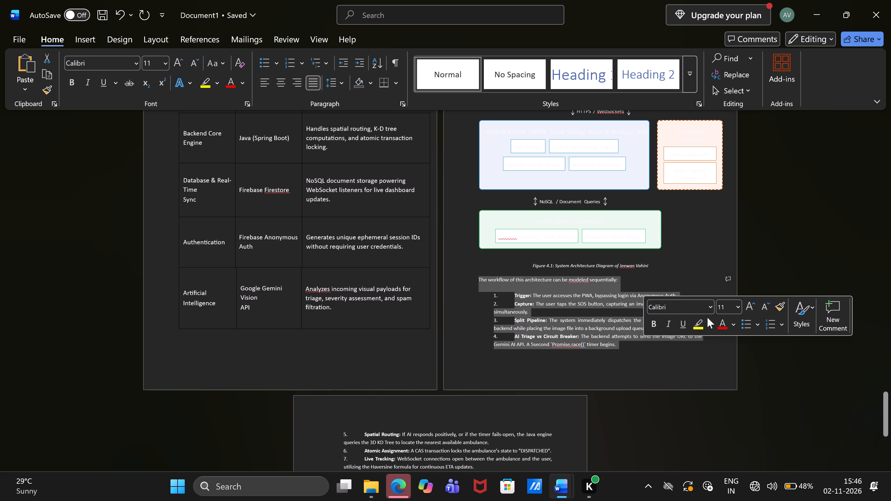
click(730, 302)
text(14)
key(Return)
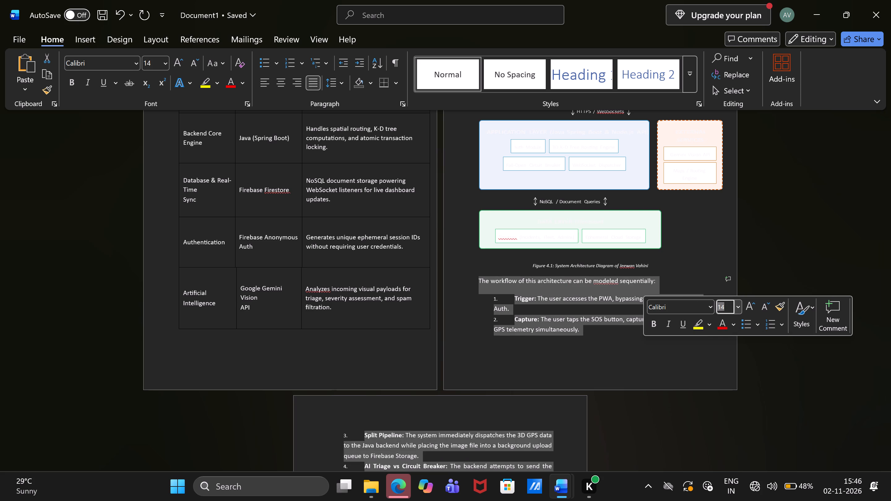
Set workflow list items 5 to 8, Spatial Routing through Resolution, to 14 pt.
scroll(578, 414, down, 2)
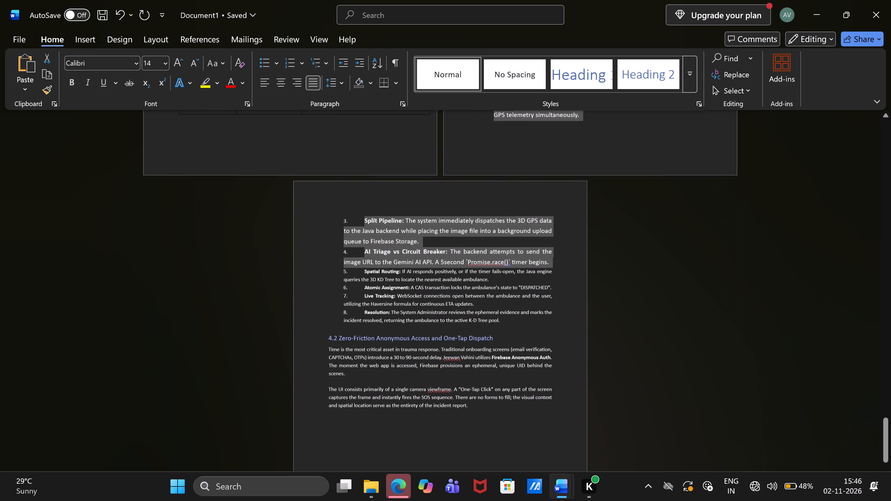
scroll(578, 414, down, 1)
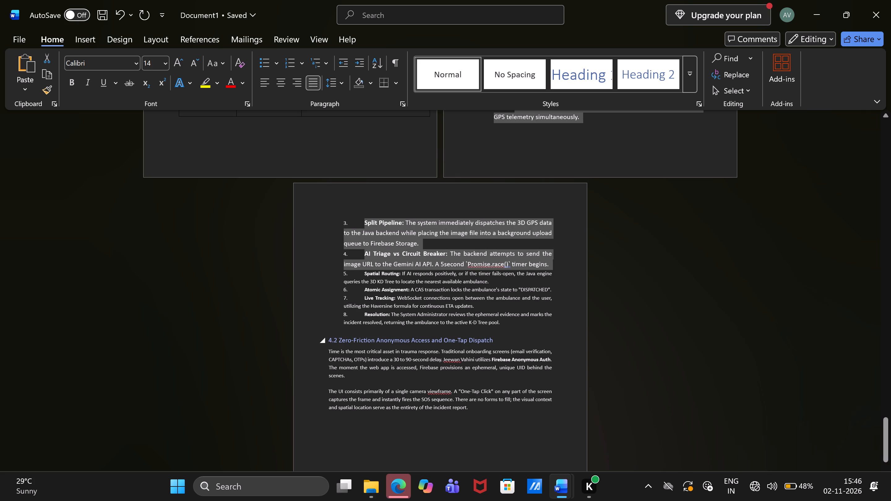
drag(342, 272, 467, 319)
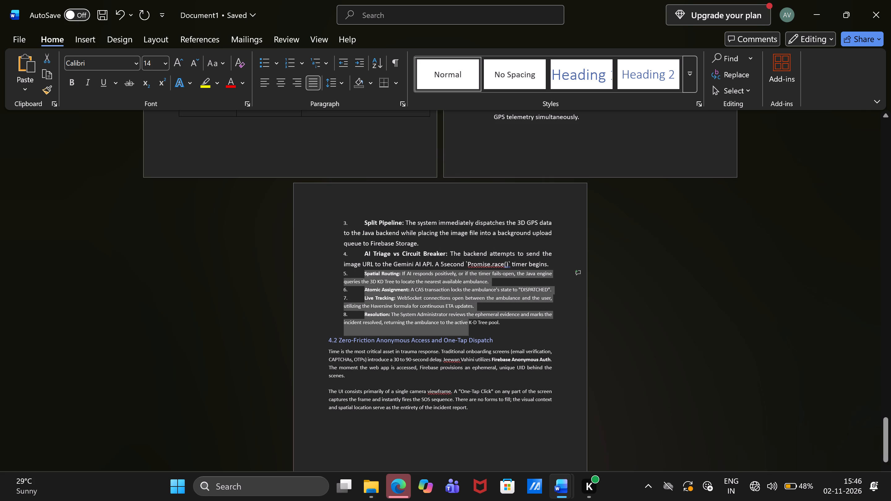
drag(467, 319, 501, 321)
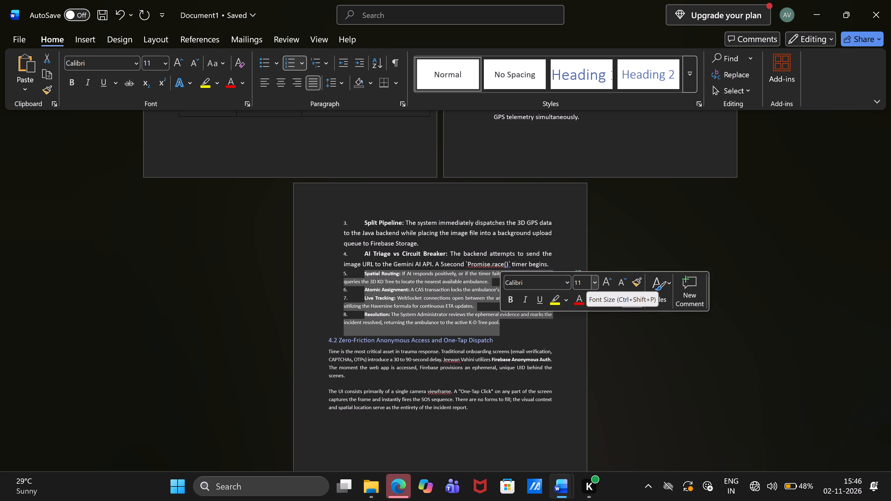
click(587, 282)
text(14)
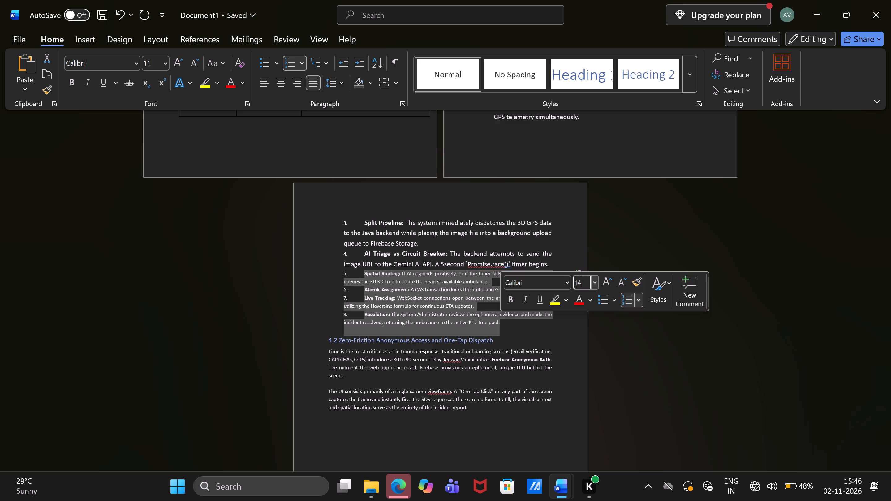
key(Return)
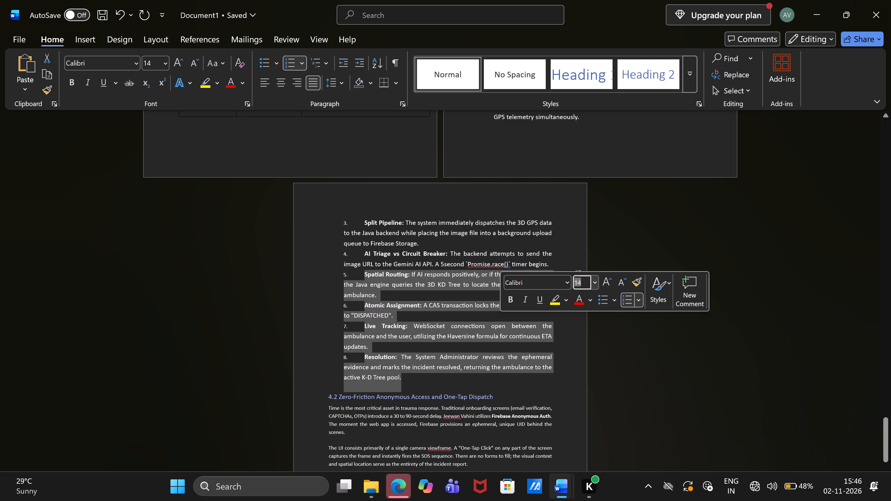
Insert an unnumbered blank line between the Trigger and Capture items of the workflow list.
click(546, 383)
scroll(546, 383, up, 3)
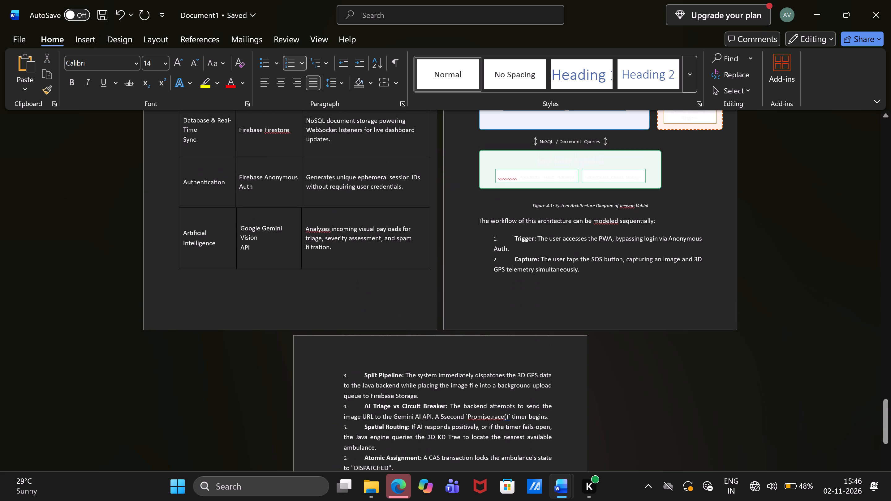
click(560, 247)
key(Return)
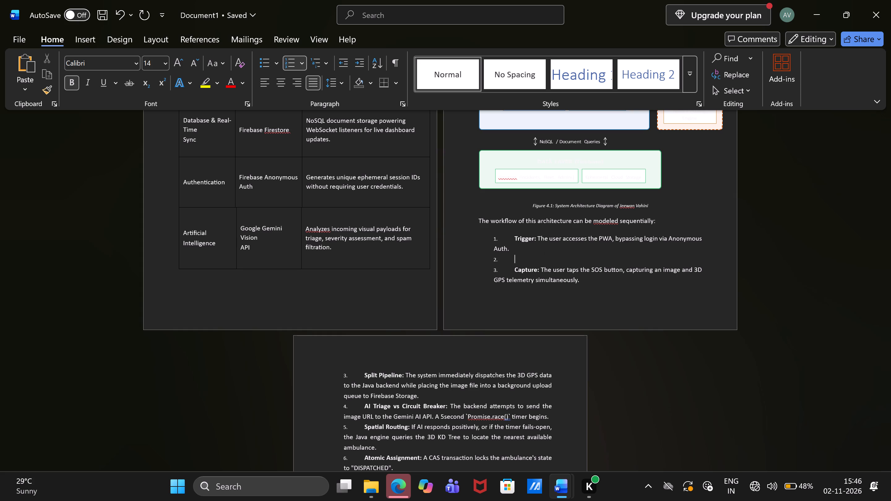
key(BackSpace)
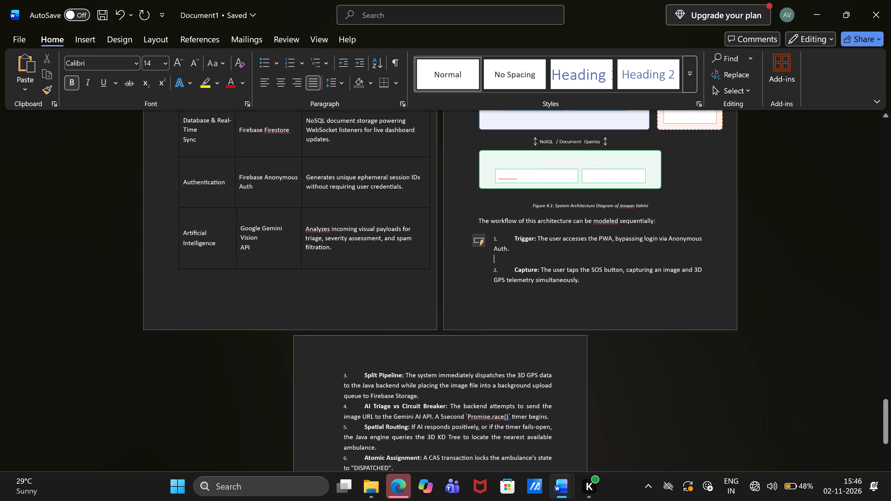
Remove the Trigger item's number, re-enter it as "1.", and apply the 1. 2. 3. numbering format.
click(514, 236)
key(BackSpace)
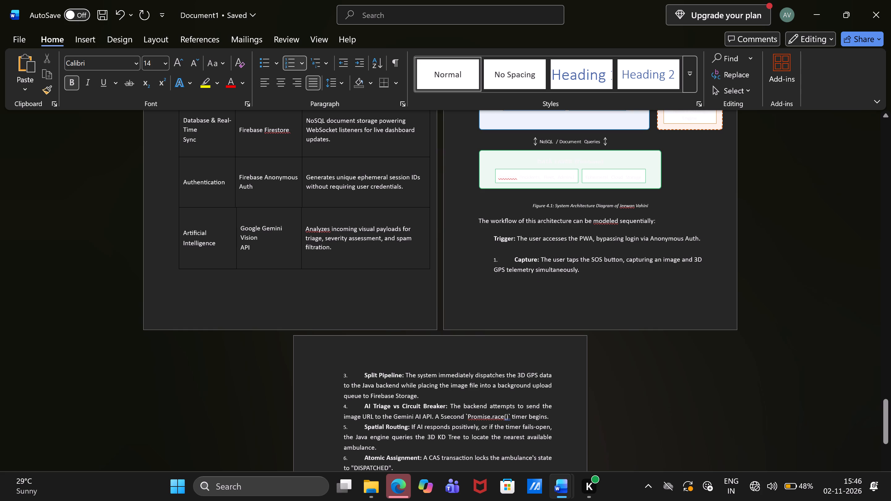
text(1.)
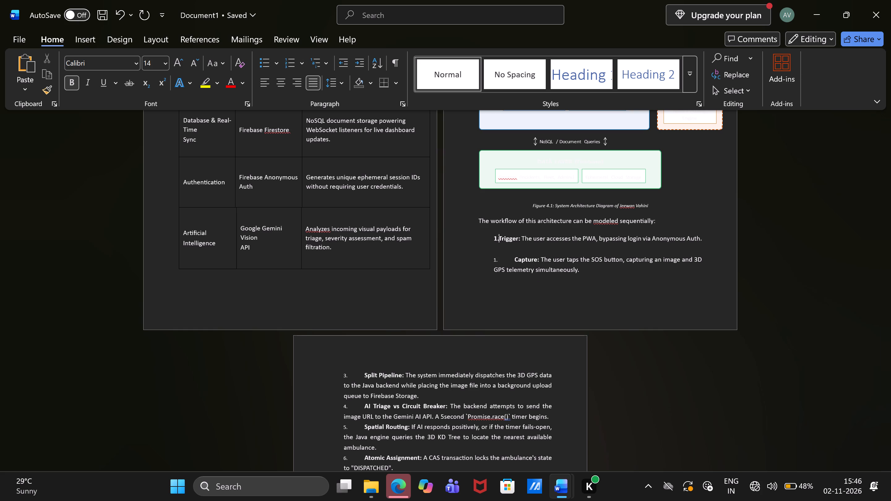
key(space)
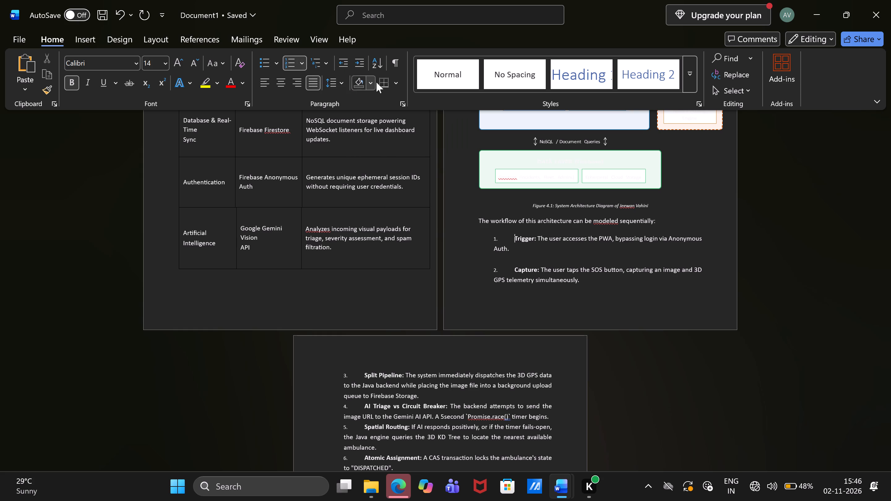
click(305, 61)
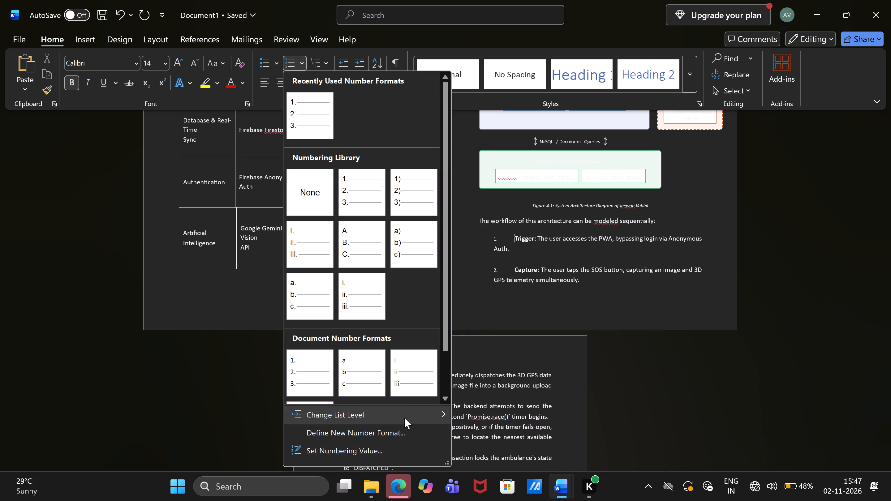
click(362, 183)
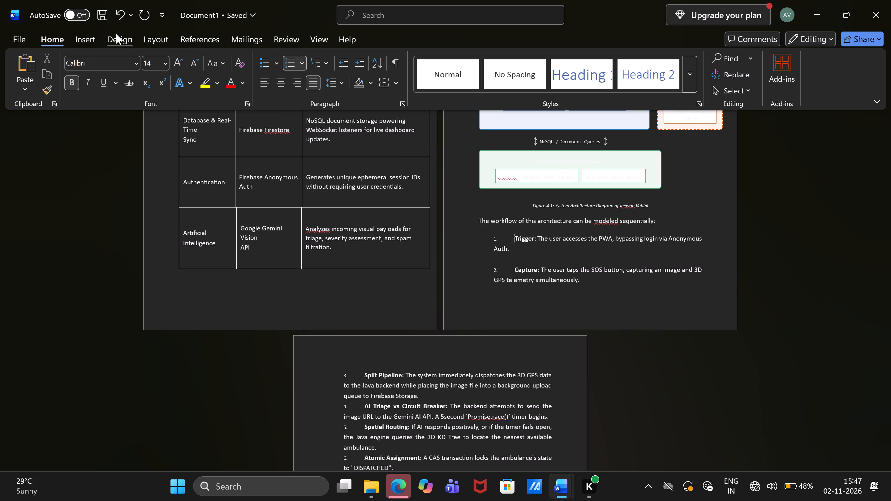
Set the left indent of the Trigger list item to 0.9 cm.
click(148, 40)
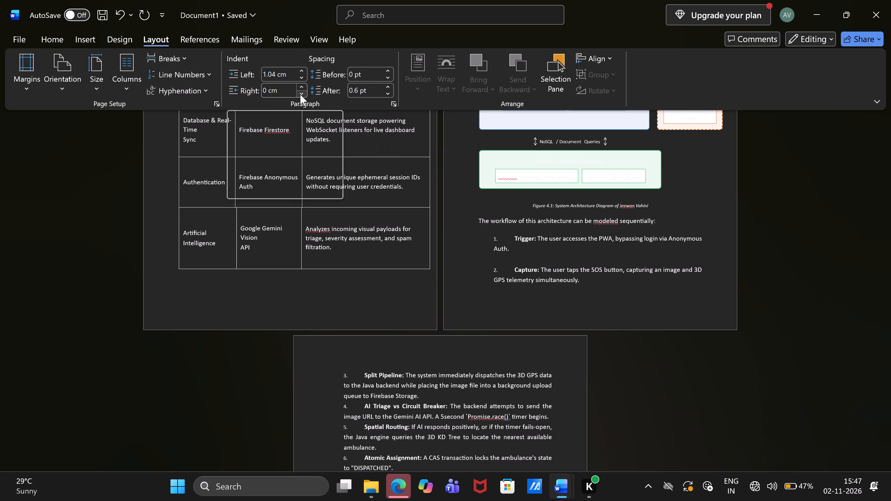
click(301, 75)
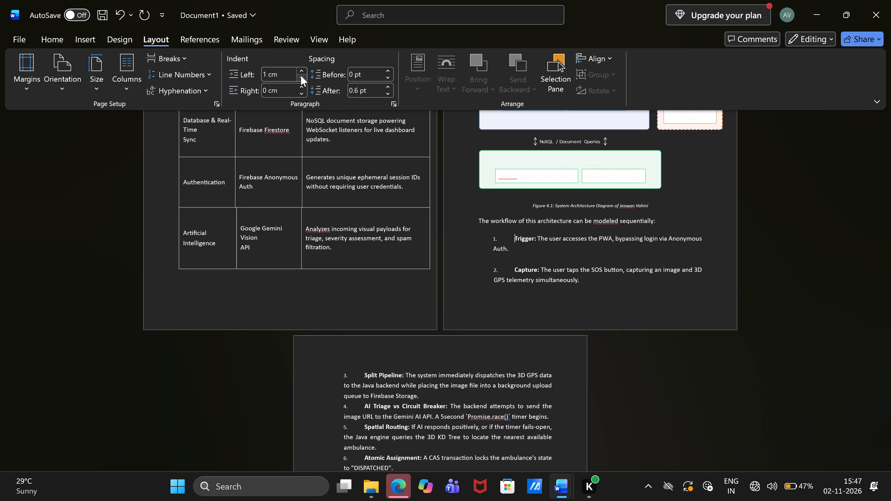
click(301, 75)
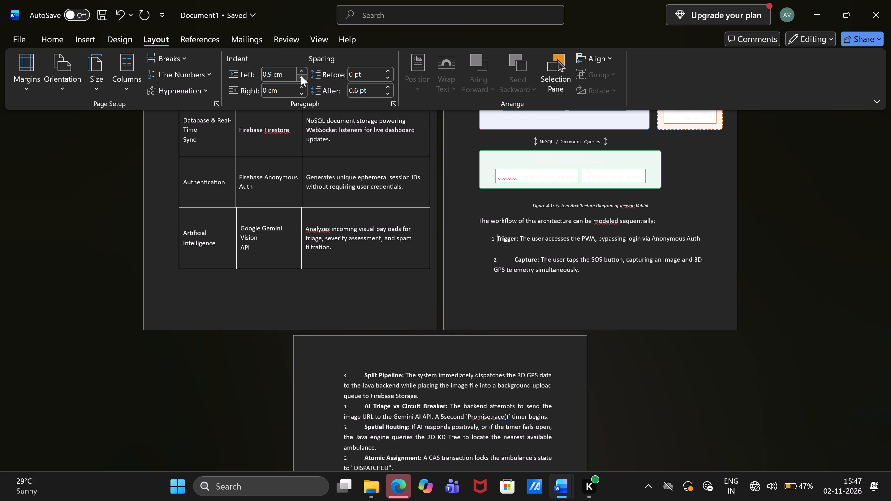
click(302, 70)
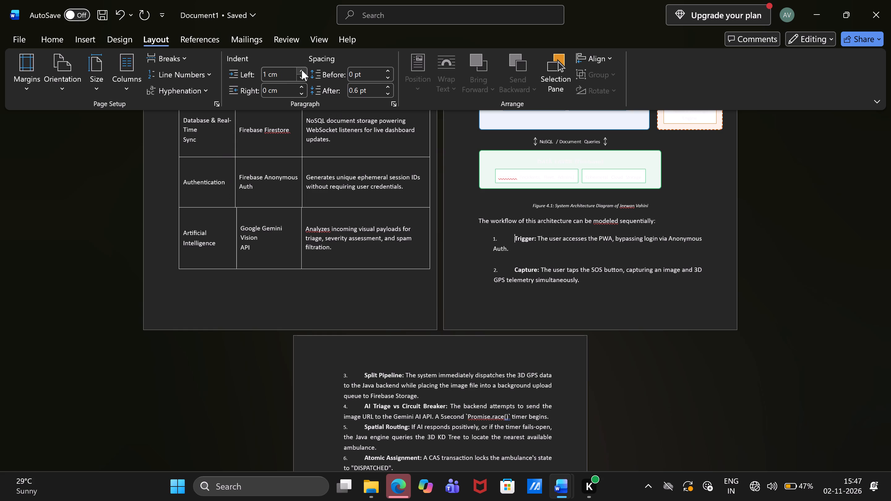
click(299, 79)
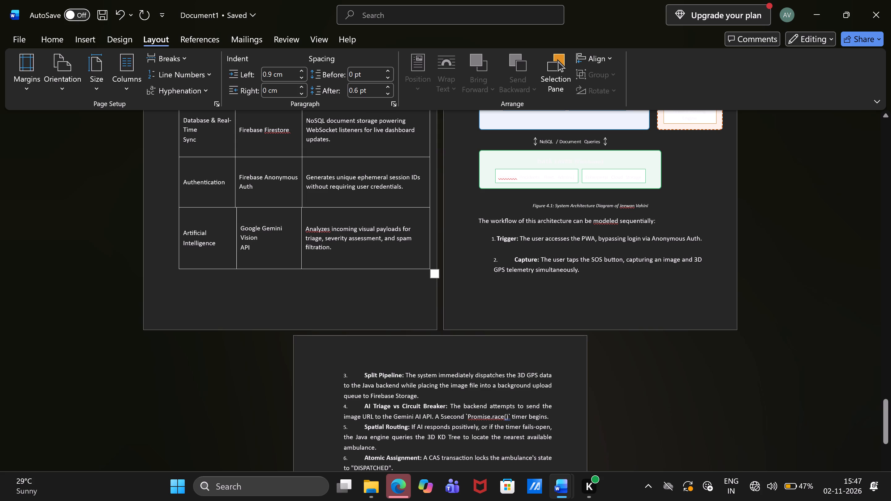
Set the paragraph spacing after the Trigger list item to 0 pt.
click(495, 238)
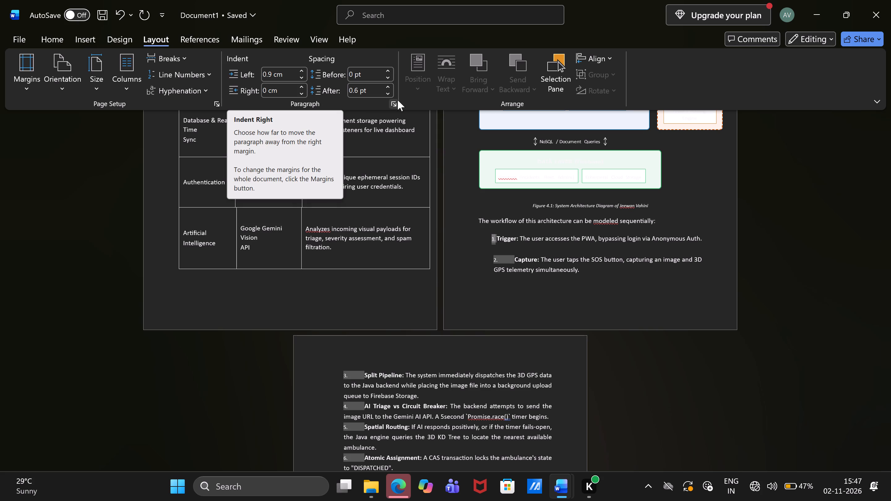
click(387, 93)
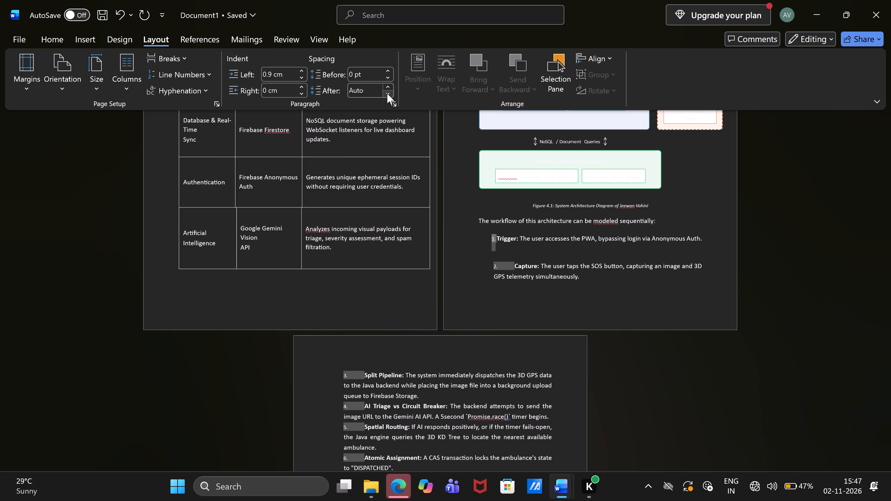
click(387, 93)
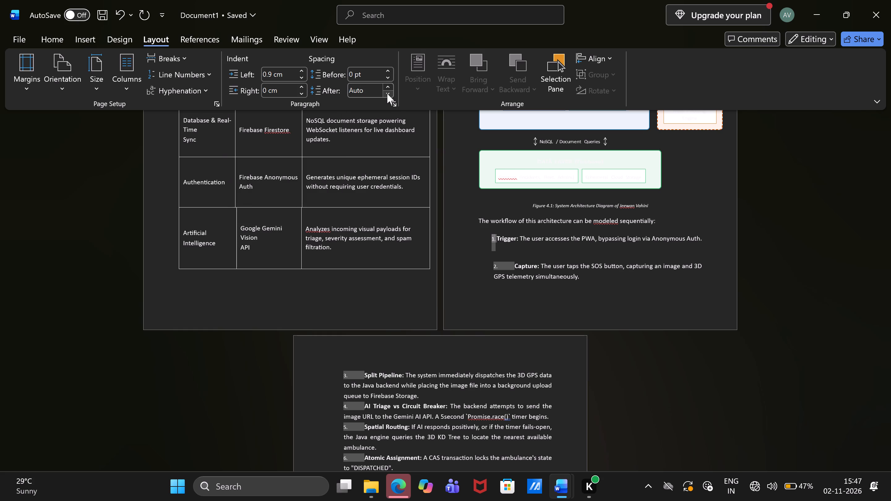
click(388, 86)
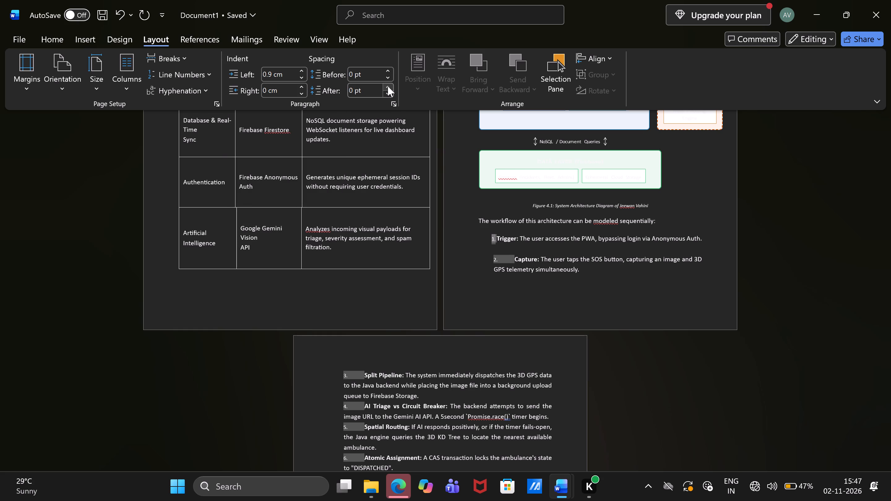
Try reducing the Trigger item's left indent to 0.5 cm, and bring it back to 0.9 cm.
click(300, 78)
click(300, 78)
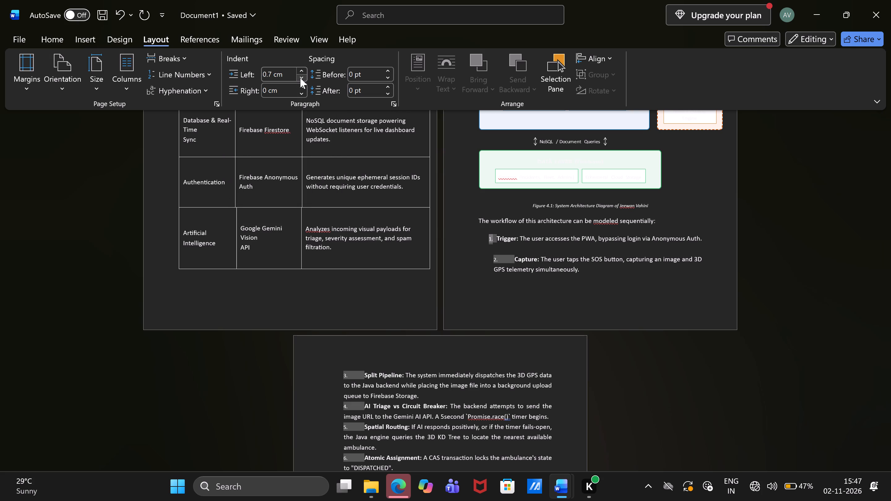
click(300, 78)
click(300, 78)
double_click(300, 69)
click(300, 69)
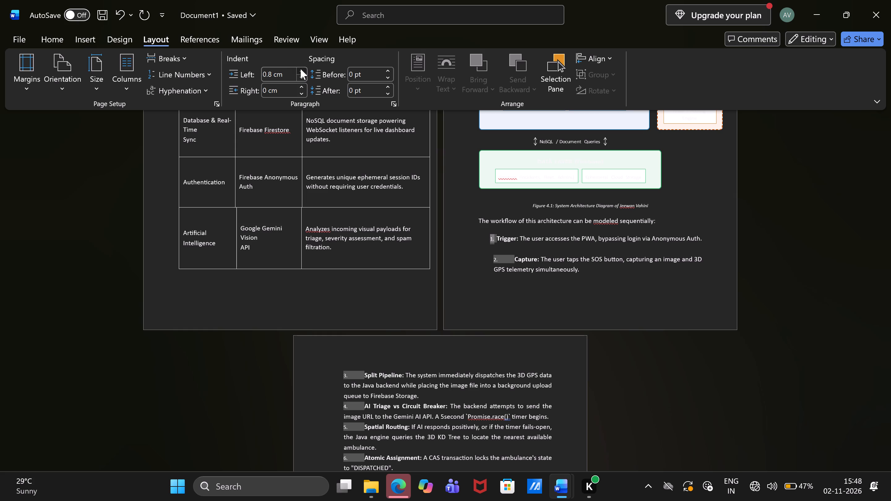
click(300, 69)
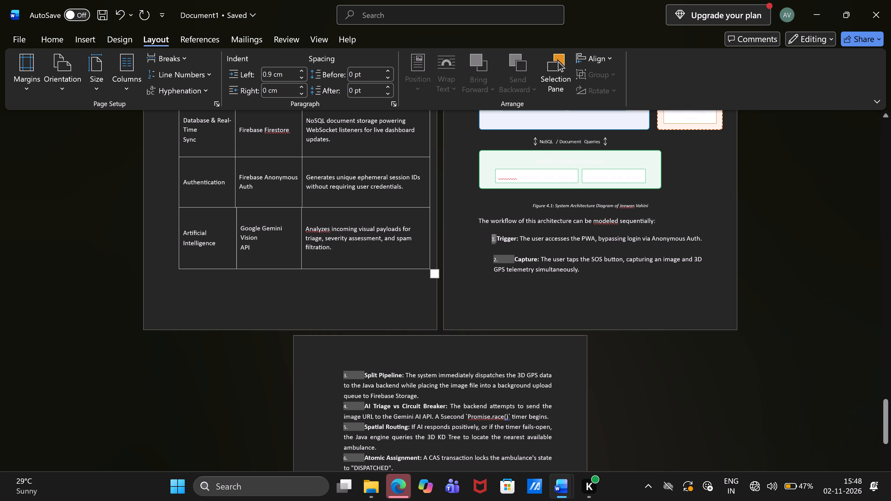
Replace the Capture item's automatic number with a manual "2." followed by a space.
click(513, 260)
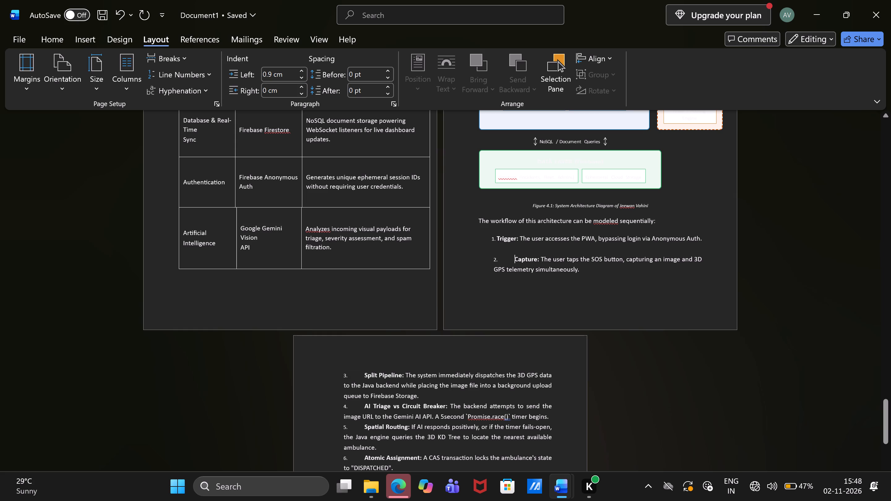
key(backslash)
key(BackSpace)
key(BackSpace)
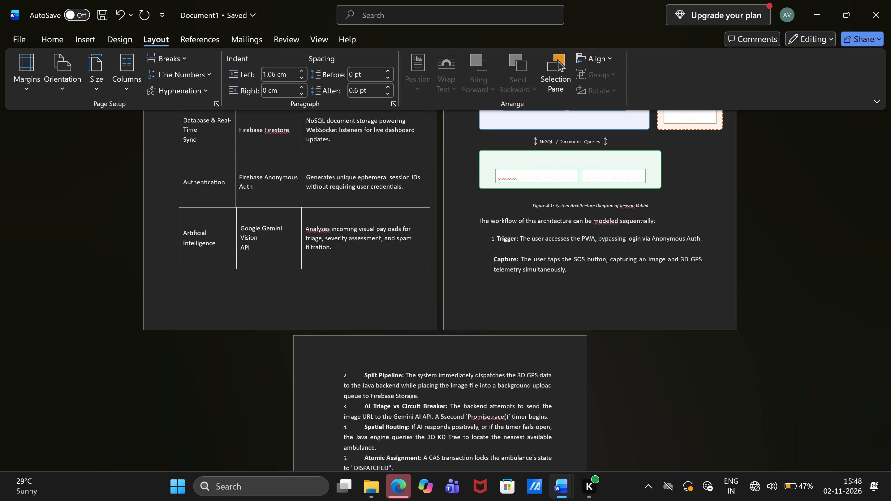
text(2.)
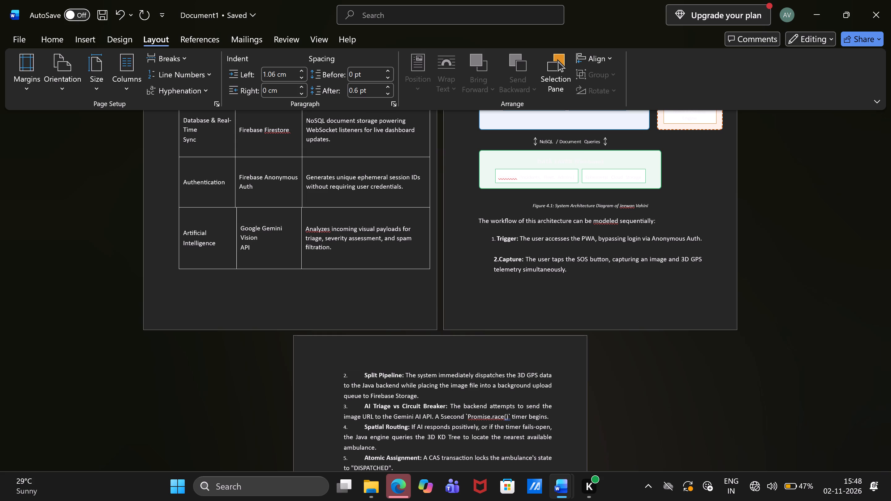
click(610, 287)
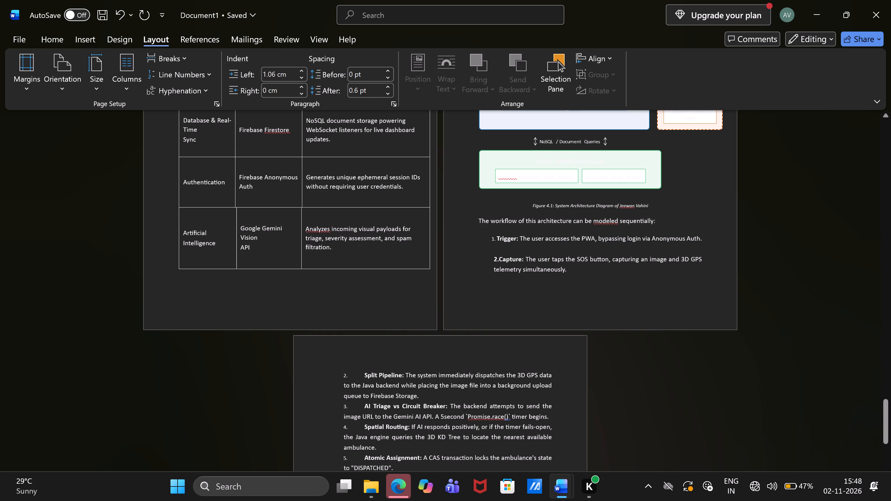
scroll(582, 278, down, 3)
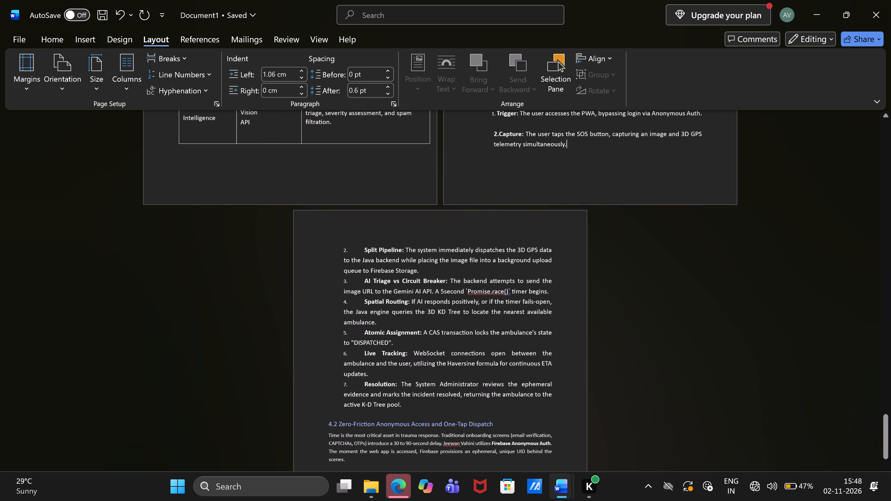
click(500, 137)
key(space)
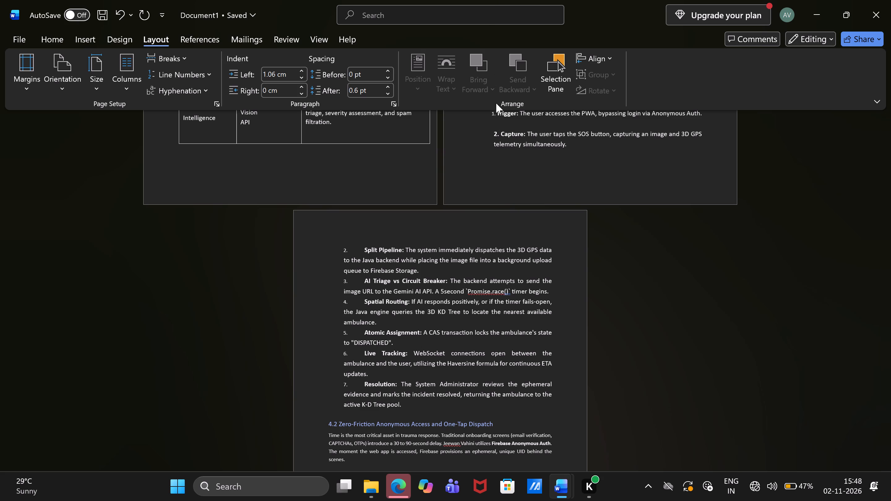
Remove the Capture paragraph's left indent and pad its start with spaces to line up with the Trigger item.
click(494, 133)
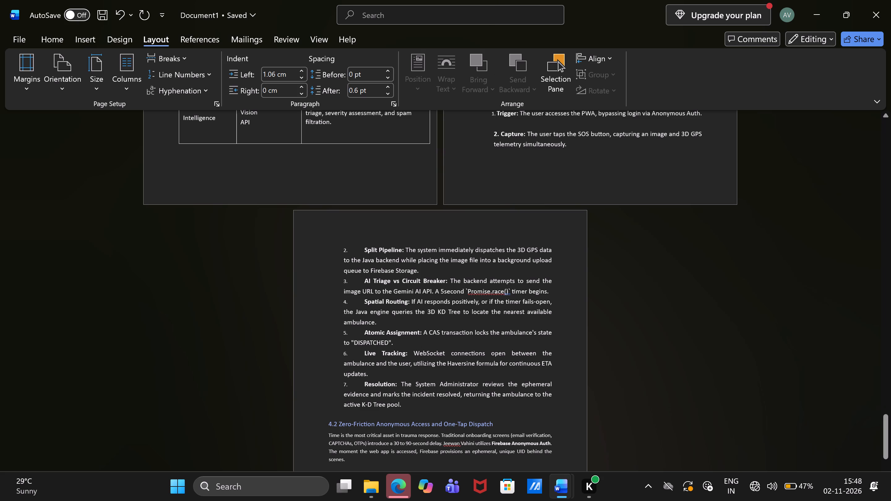
key(BackSpace)
key(space)
key(space)
key(space)
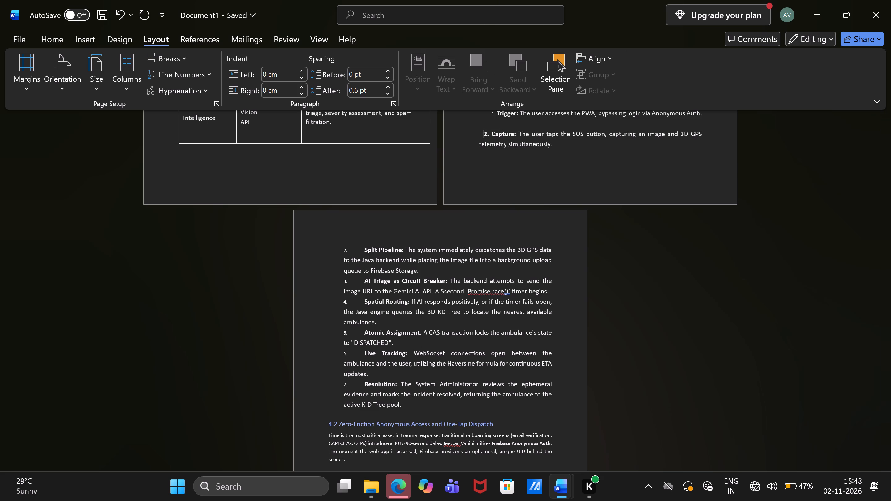
key(space)
key(space)
key(space)
key(space)
key(space)
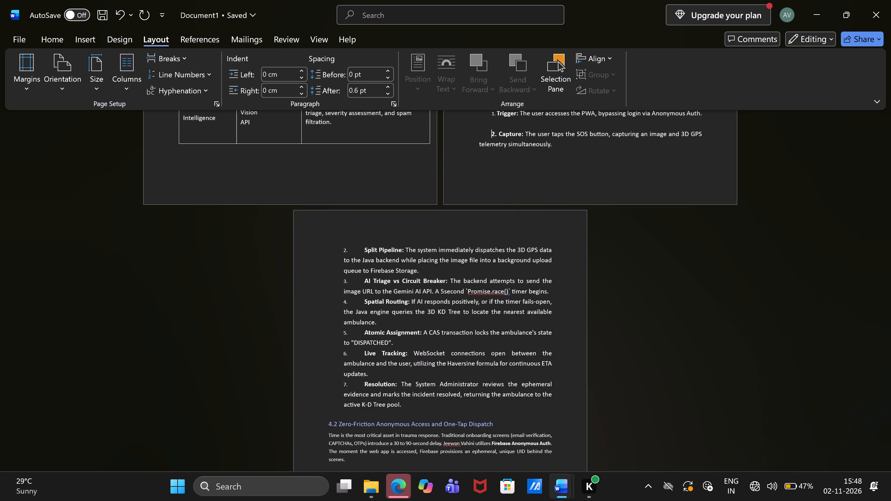
Delete the manual "2.", the leading spaces and the blank line before the Capture paragraph.
key(Right)
key(Right)
key(Right)
key(BackSpace)
key(BackSpace)
key(BackSpace)
key(BackSpace)
key(BackSpace)
key(BackSpace)
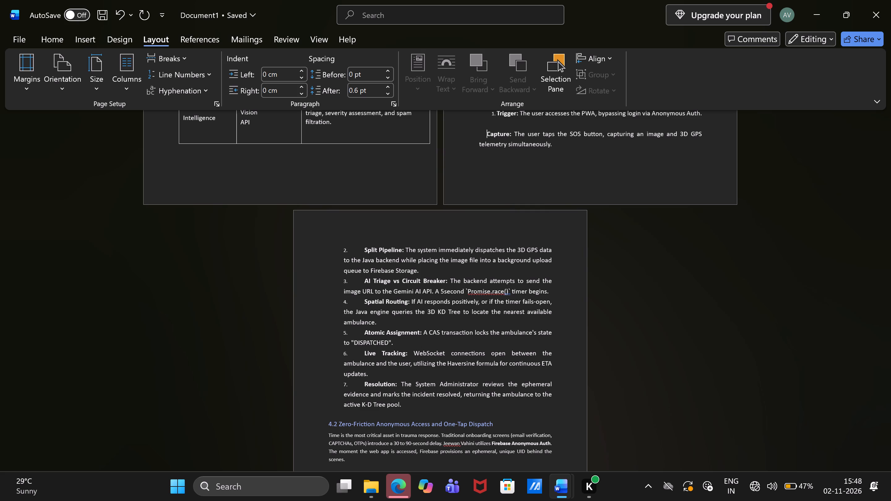
key(BackSpace)
key(BackSpace)
key(BackSpace)
key(BackSpace)
key(BackSpace)
key(BackSpace)
key(BackSpace)
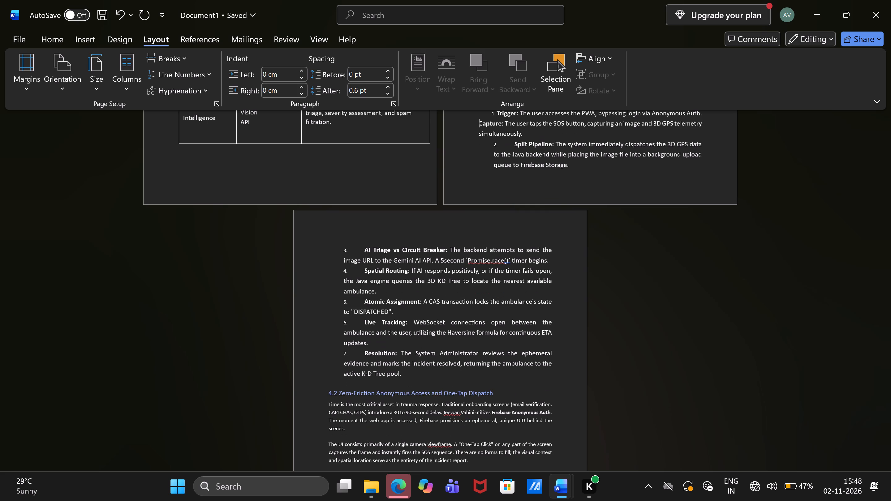
Rejoin the Capture paragraph to the Trigger item, split it off again as the second numbered item, and leave an unnumbered blank line between them.
key(BackSpace)
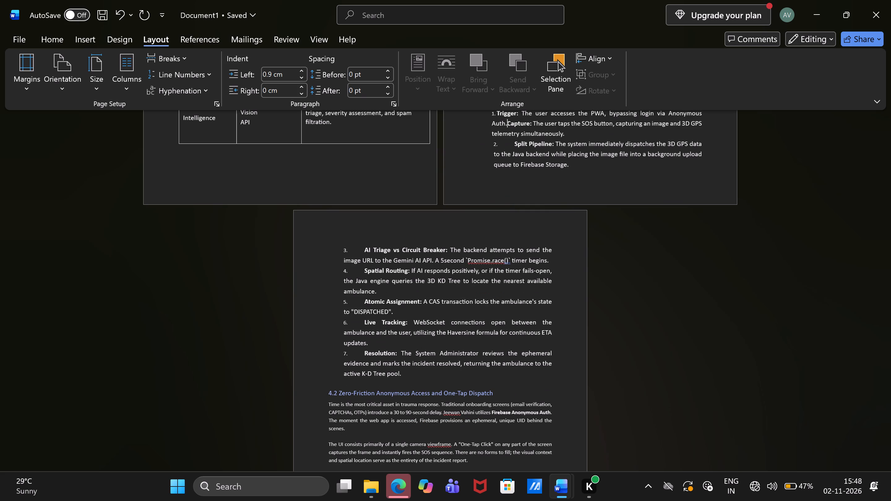
key(Return)
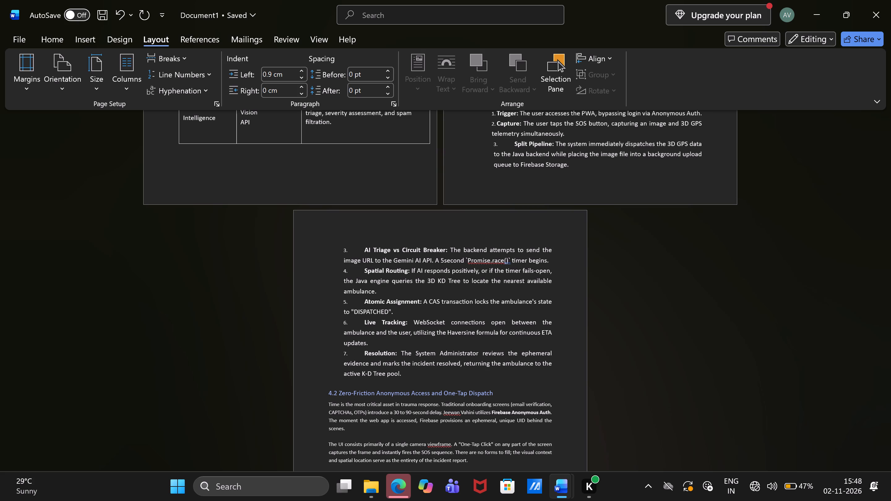
click(704, 114)
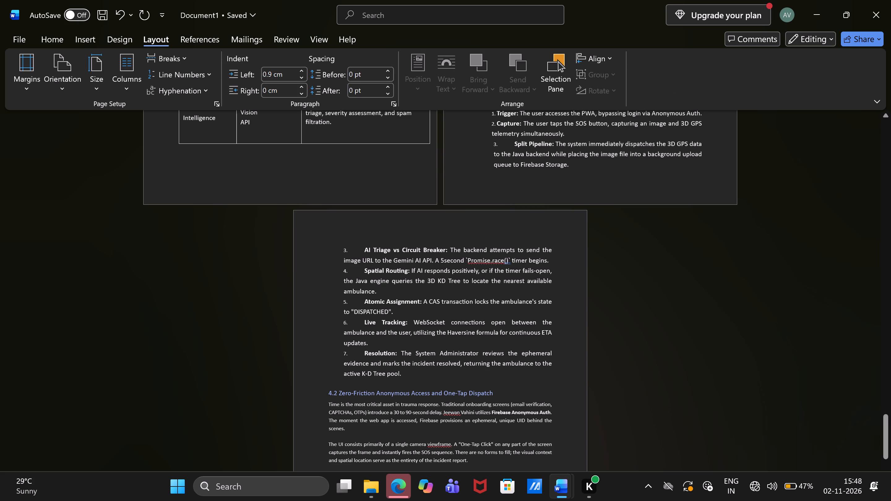
key(Return)
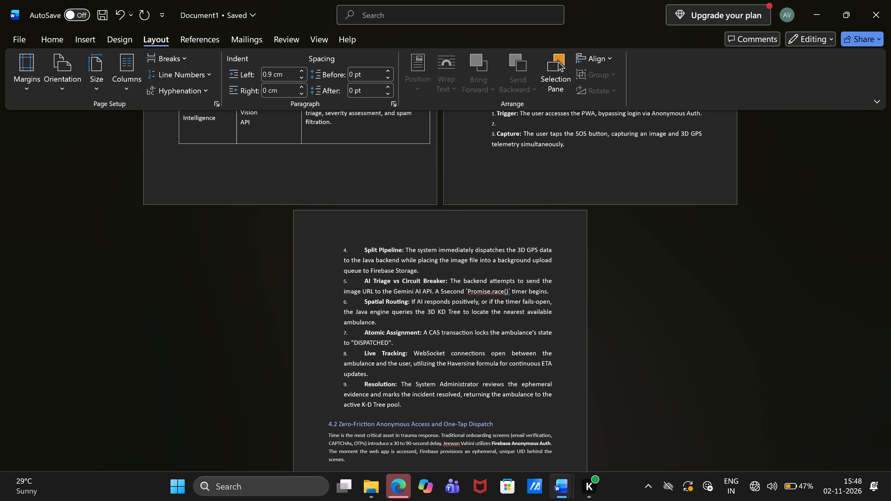
key(BackSpace)
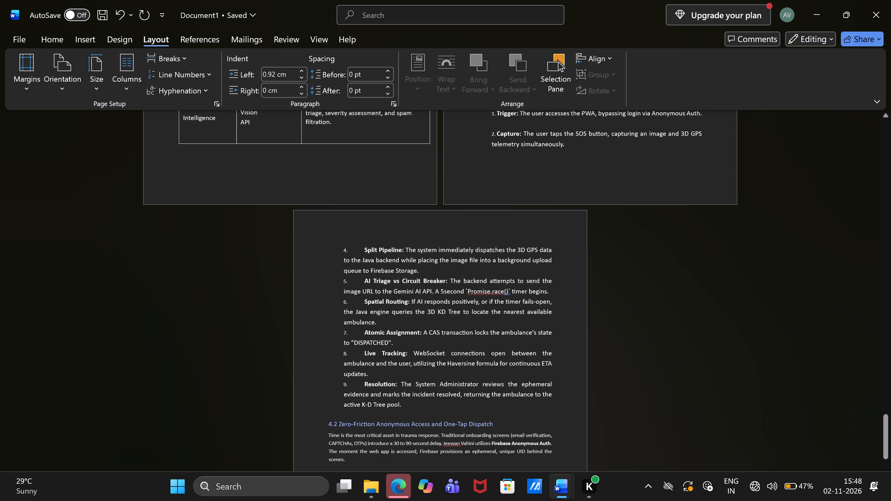
Join the Split Pipeline paragraph to the end of the Capture item and split it off again as the next numbered item.
click(79, 36)
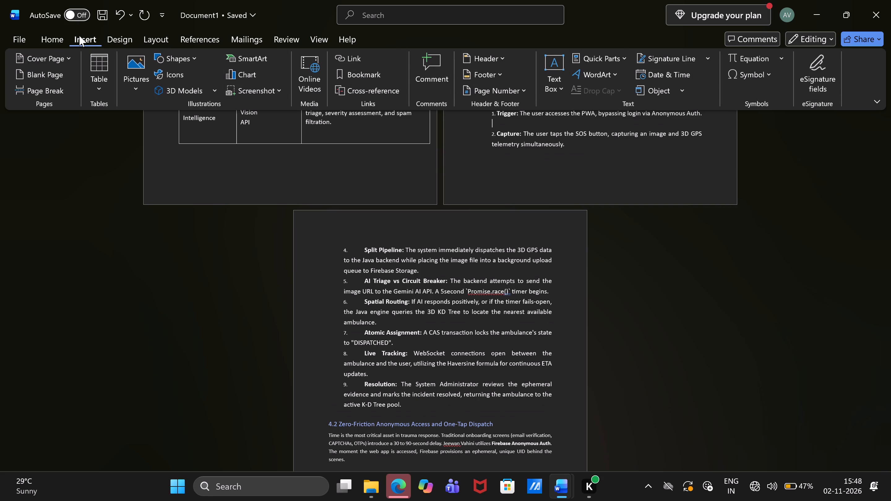
click(43, 39)
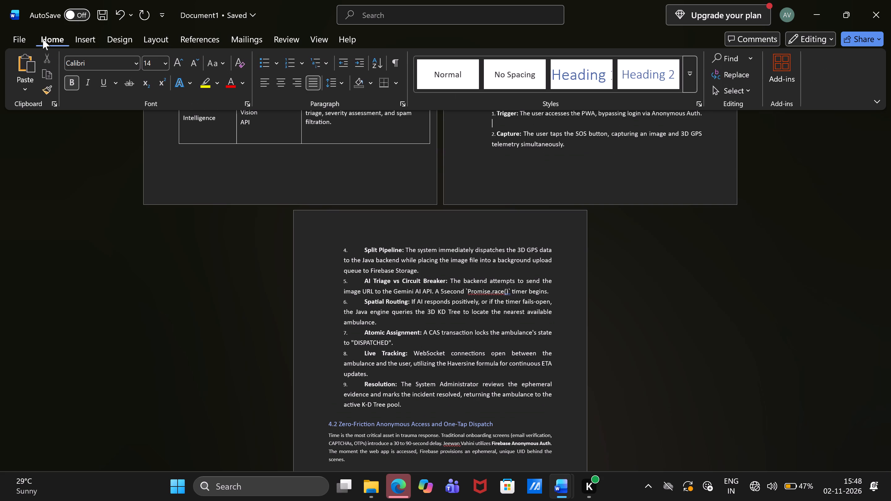
click(360, 253)
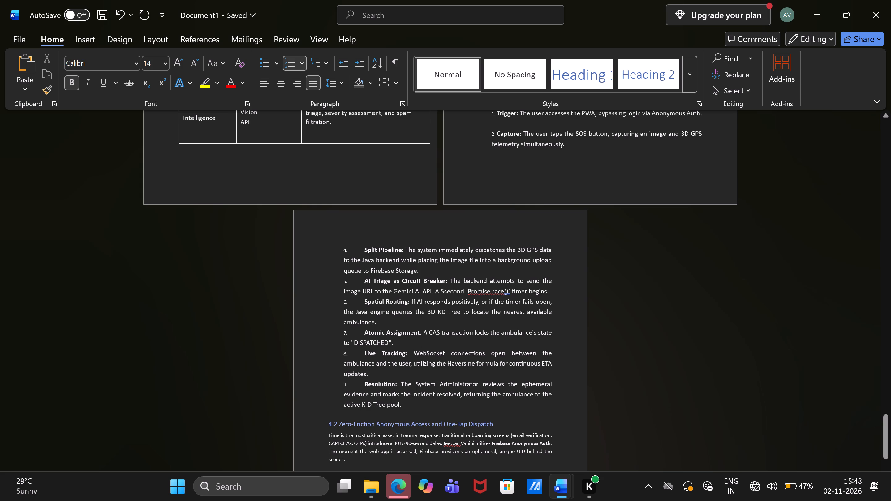
key(BackSpace)
key(BackSpace)
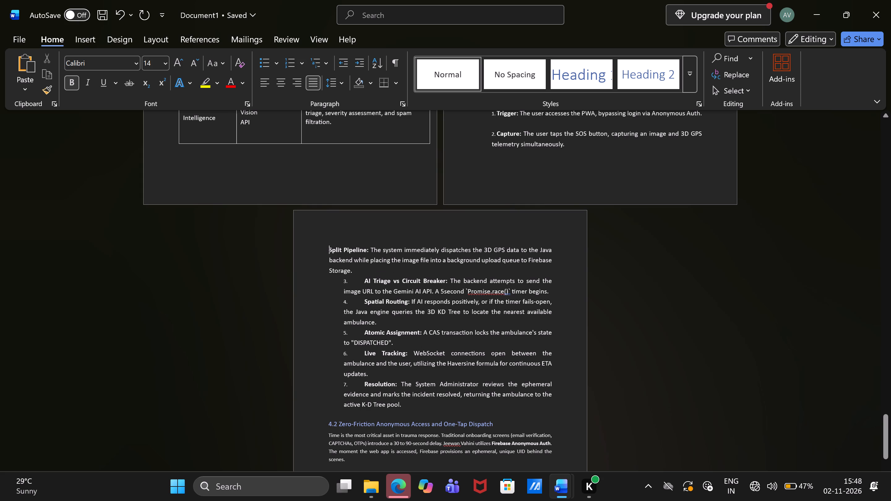
key(BackSpace)
key(BackSpace)
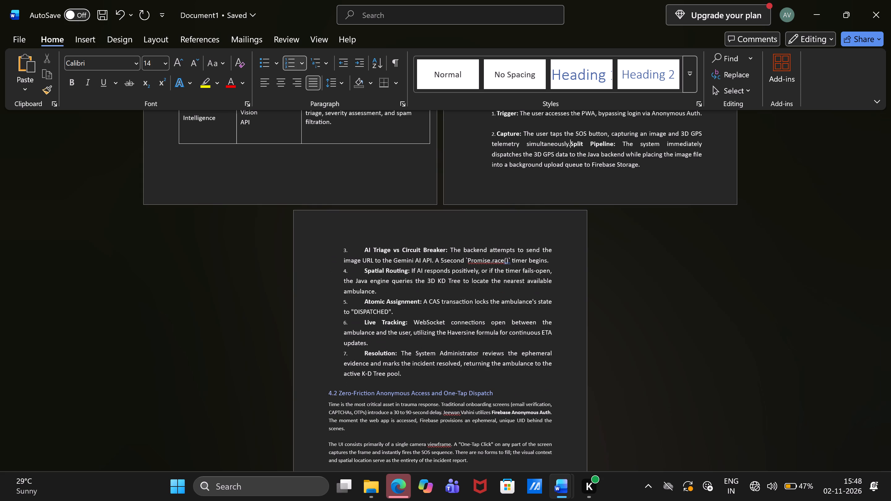
key(Return)
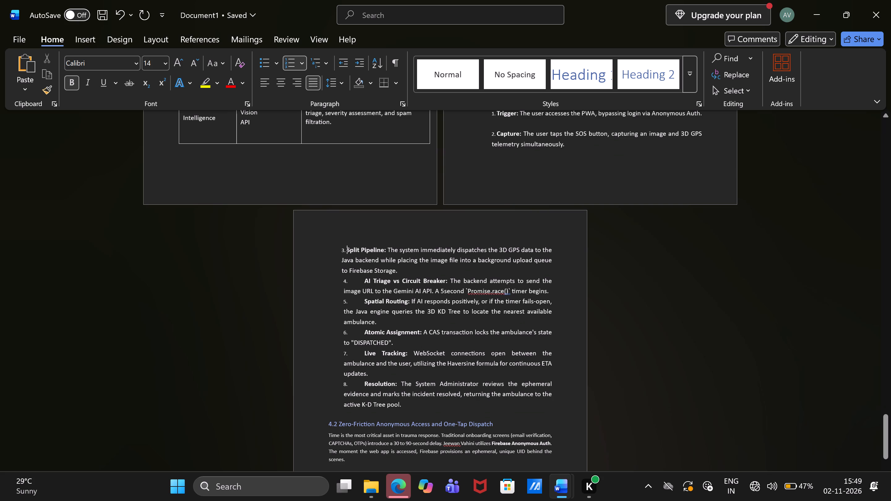
Set the font size of the workflow list's automatic numbers to 14.
click(344, 251)
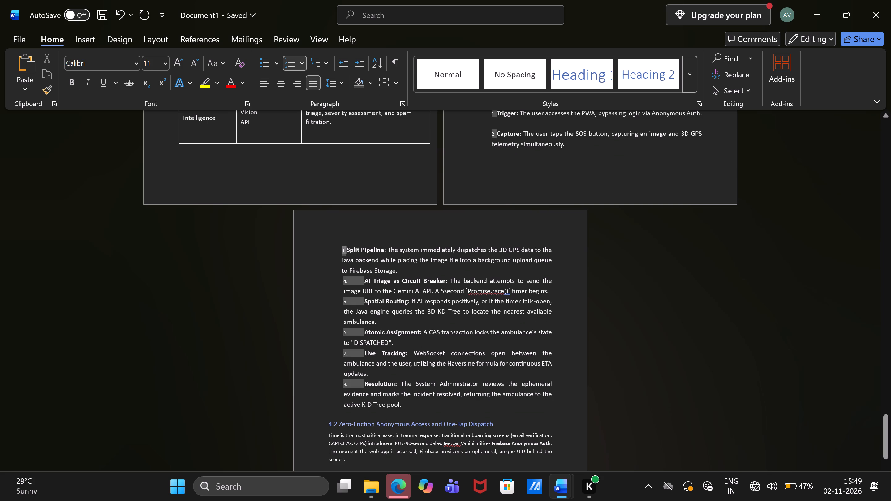
click(152, 61)
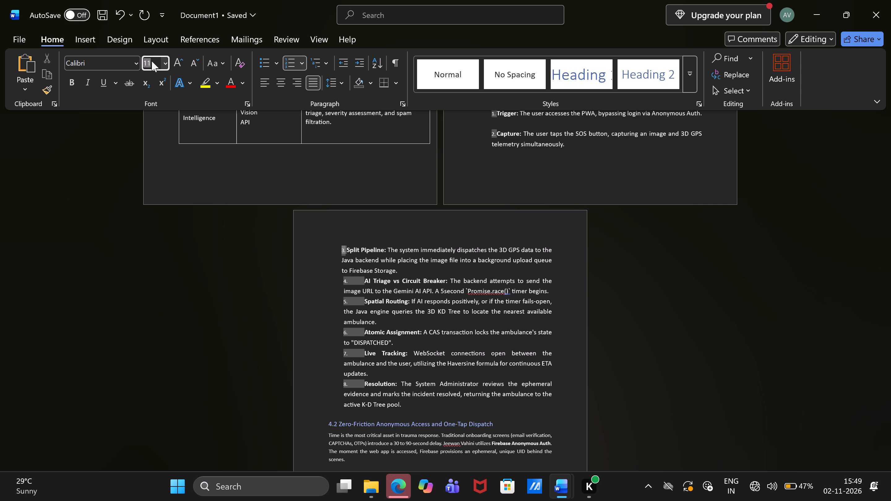
text(14)
key(Return)
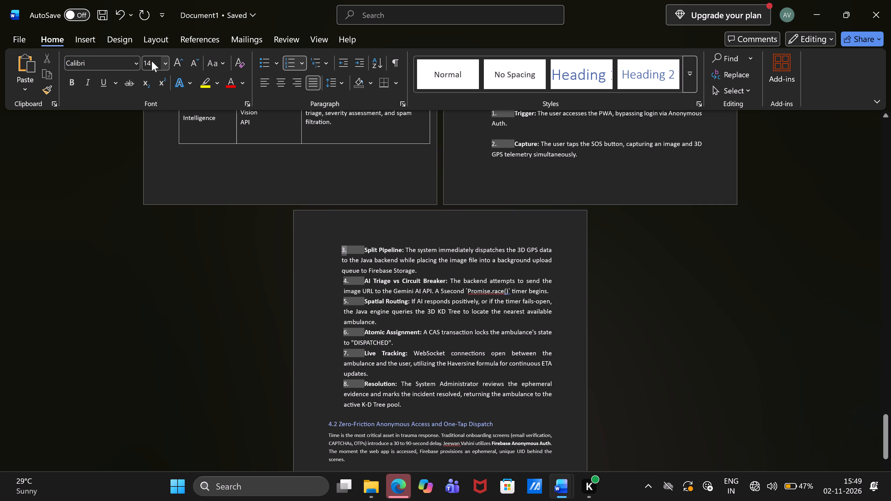
click(505, 222)
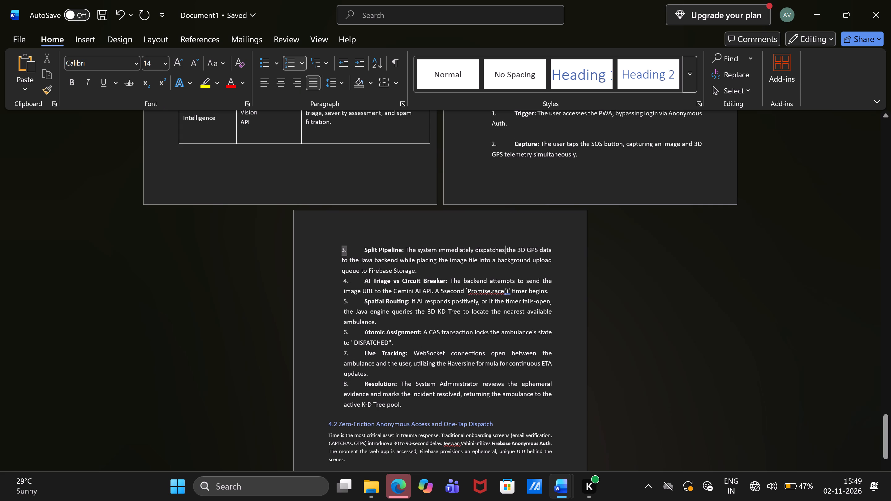
Replace the Trigger item's automatic number with a manual "1." directly before the bold label.
scroll(542, 153, up, 1)
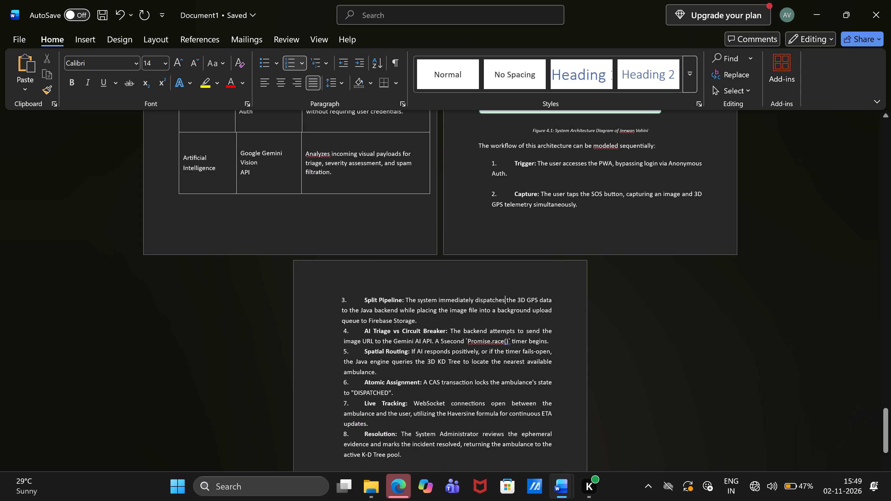
click(514, 165)
key(BackSpace)
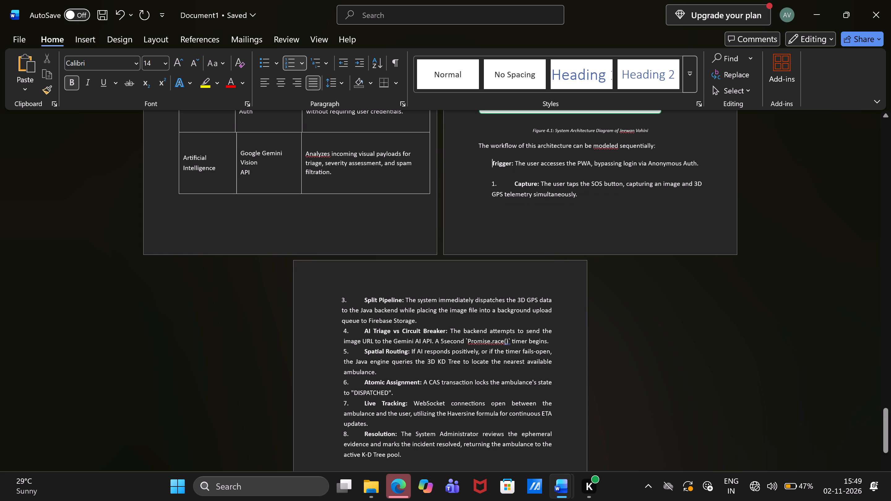
key(1)
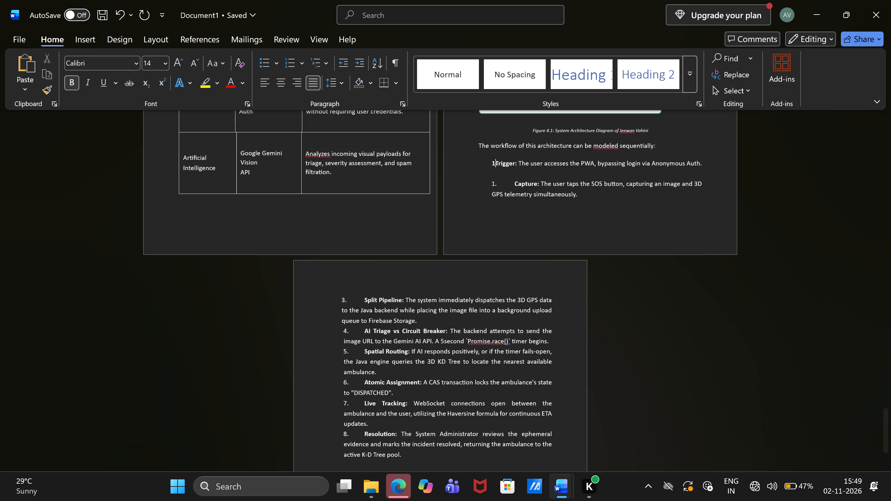
key(period)
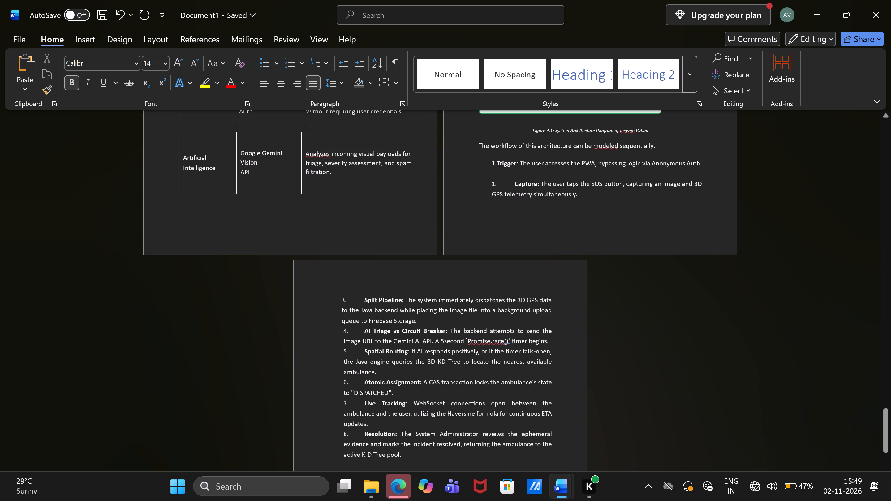
Replace the Capture item's automatic number with a manual "2." and remove the blank line above it.
click(510, 184)
key(BackSpace)
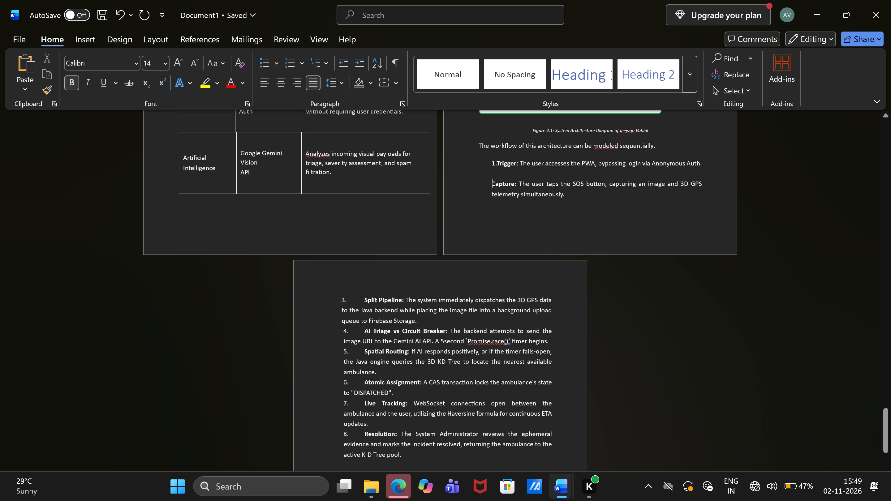
key(BackSpace)
key(BackSpace)
key(BackSpace)
key(BackSpace)
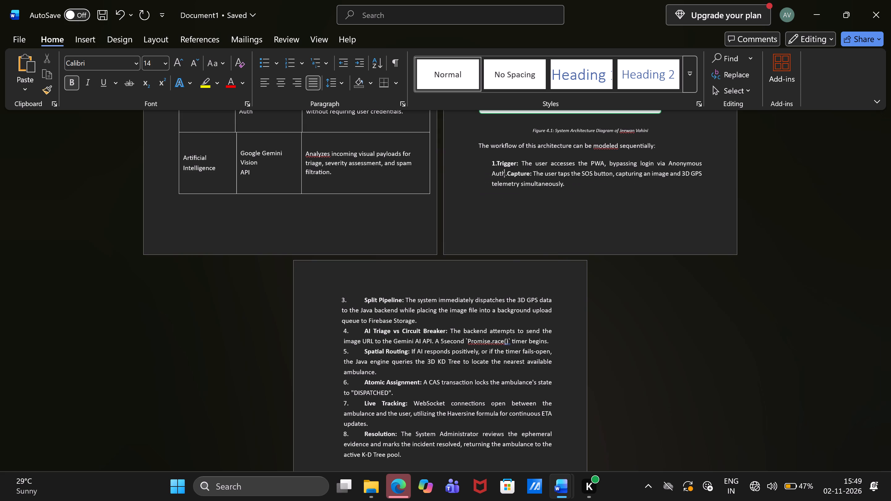
key(Return)
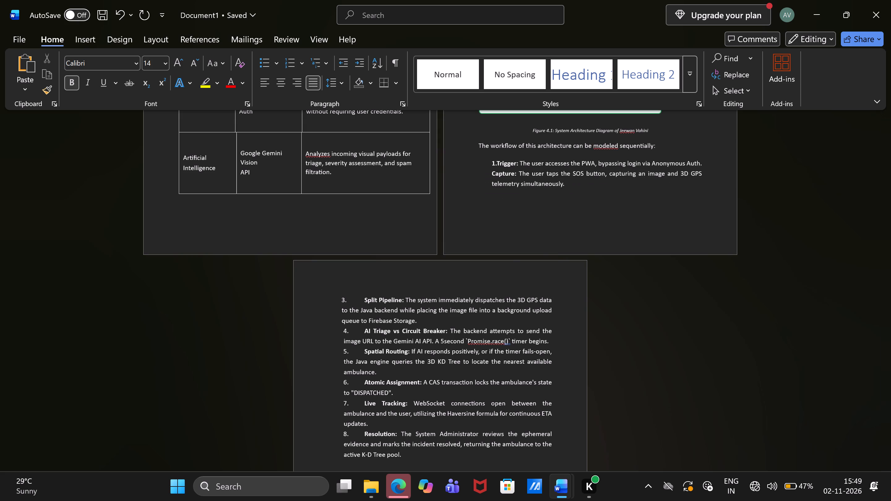
text(2.)
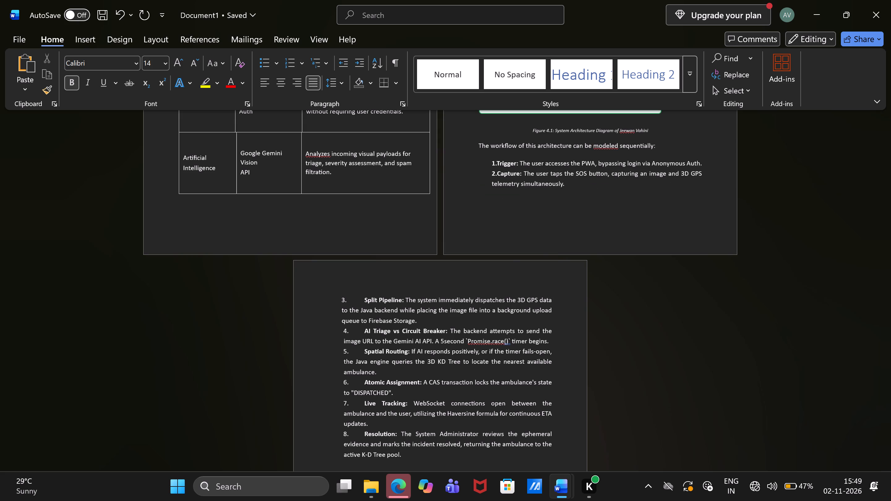
Rejoin the Capture item to the Trigger item and separate them again with a blank line between the two.
click(491, 172)
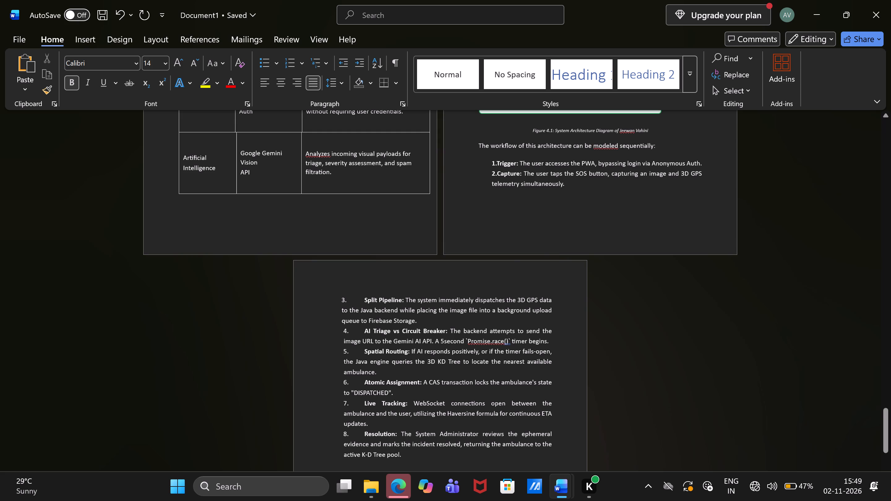
key(BackSpace)
key(BackSpace)
key(BackSpace)
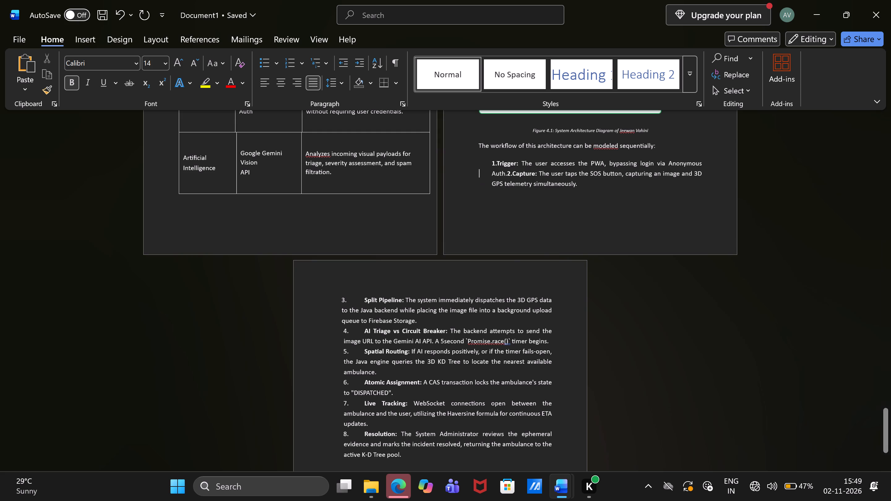
key(Return)
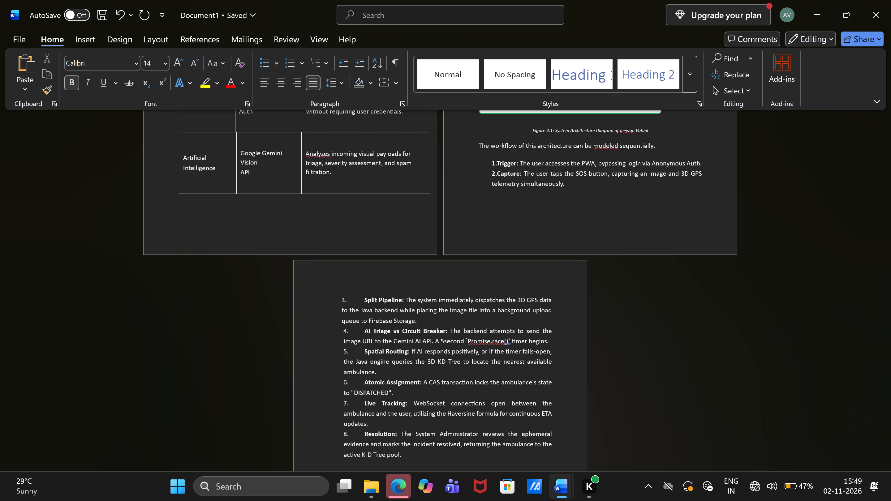
key(Return)
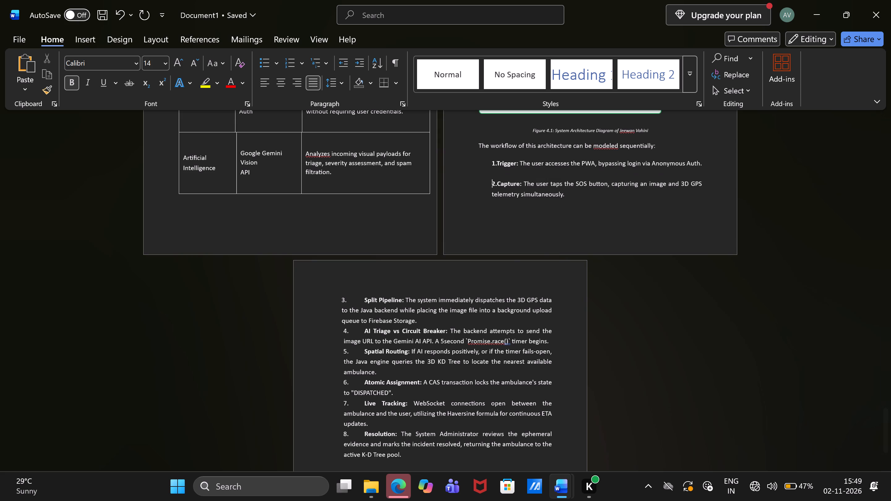
Replace the Split Pipeline item's automatic number with a manual "3." directly before the bold label.
click(361, 301)
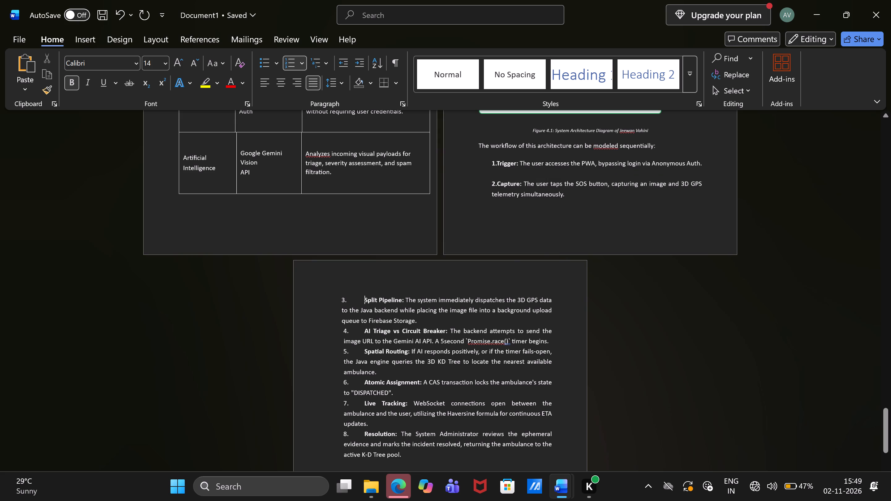
key(BackSpace)
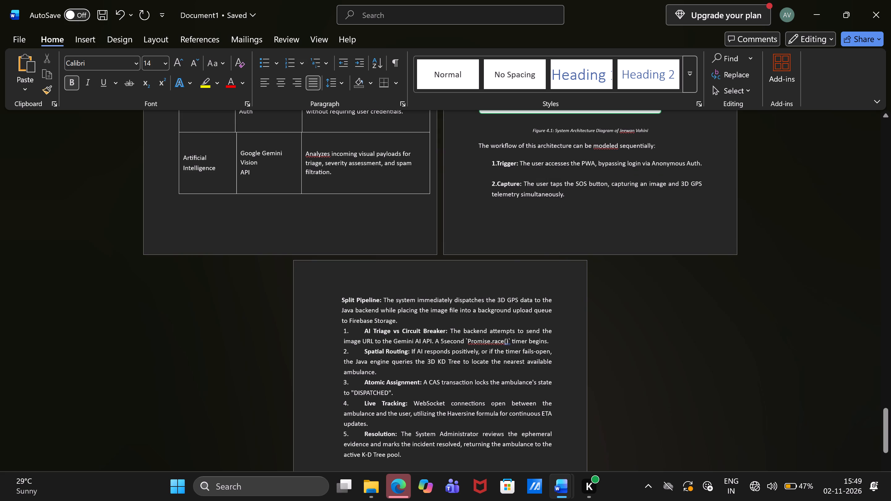
text(3.)
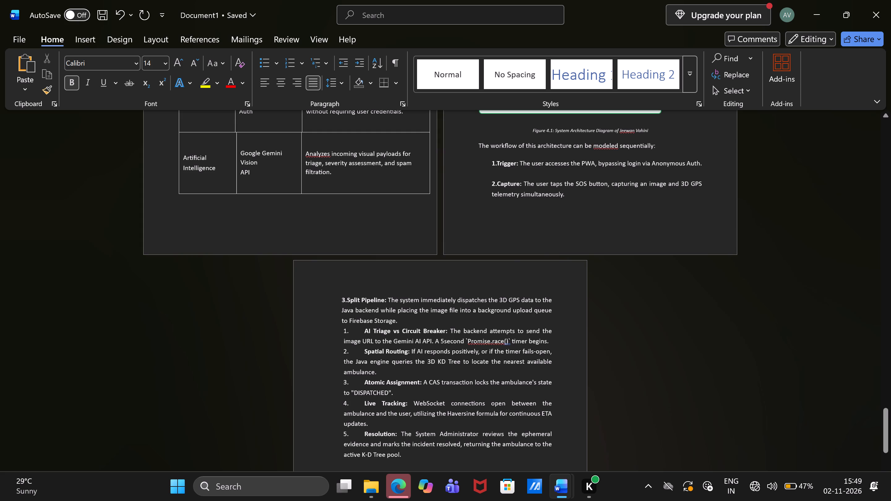
Replace the AI Triage vs Circuit Breaker item's automatic number with a manual "4." and leave a blank line above it.
click(362, 331)
key(BackSpace)
key(BackSpace)
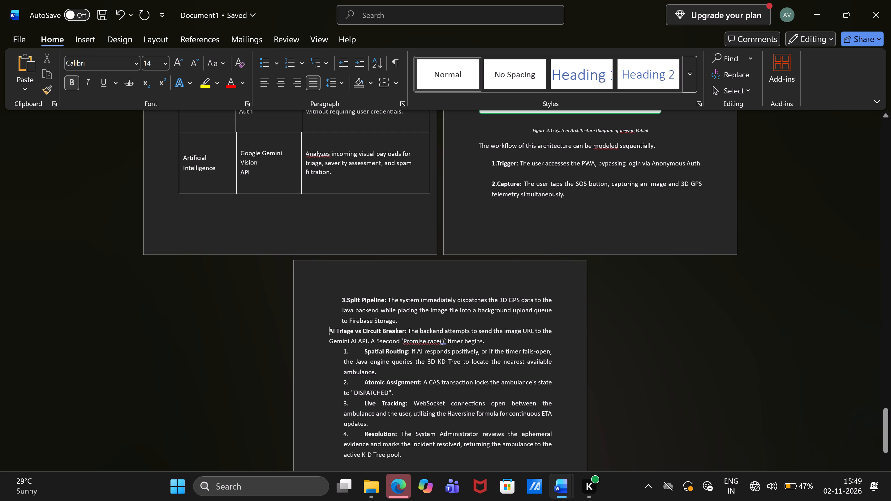
key(BackSpace)
key(BackSpace)
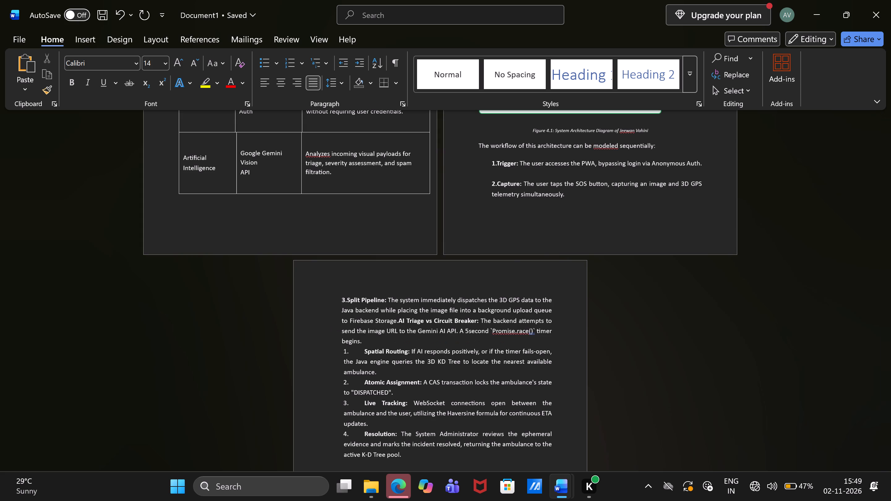
key(Return)
key(Return)
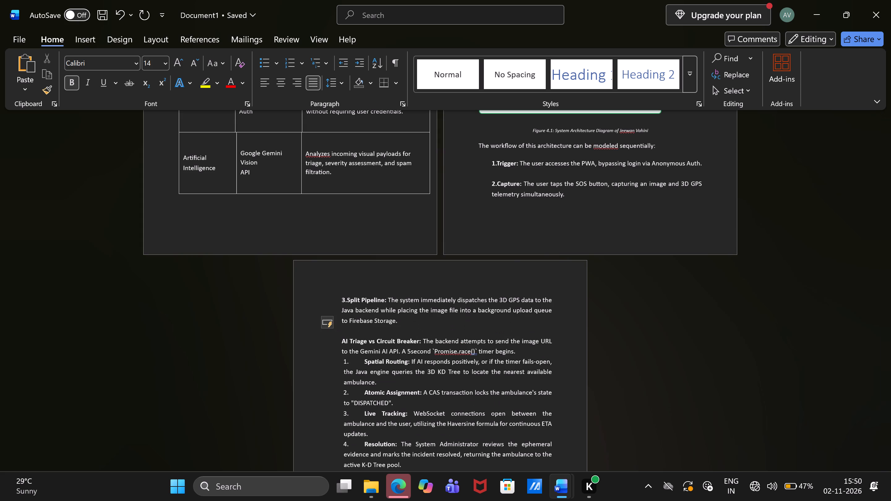
text(4.)
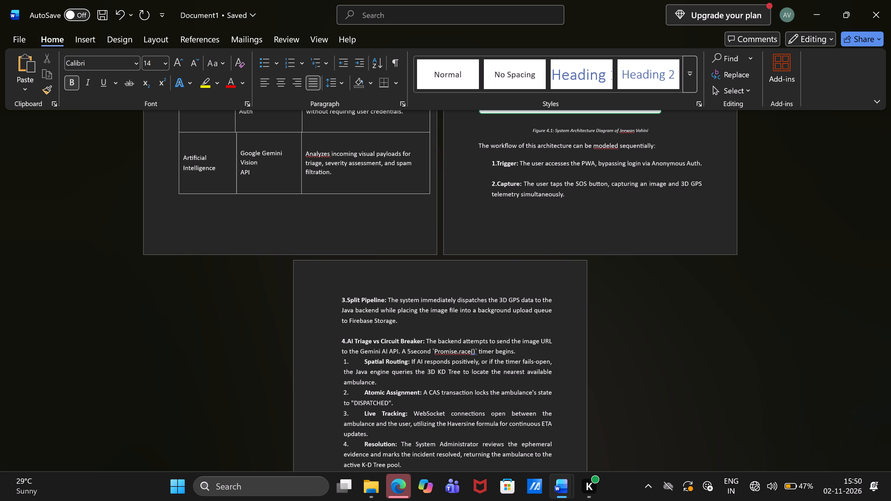
Replace the Spatial Routing item's automatic number with a manual "5.", aligned with the item above and separated by a blank line.
click(363, 360)
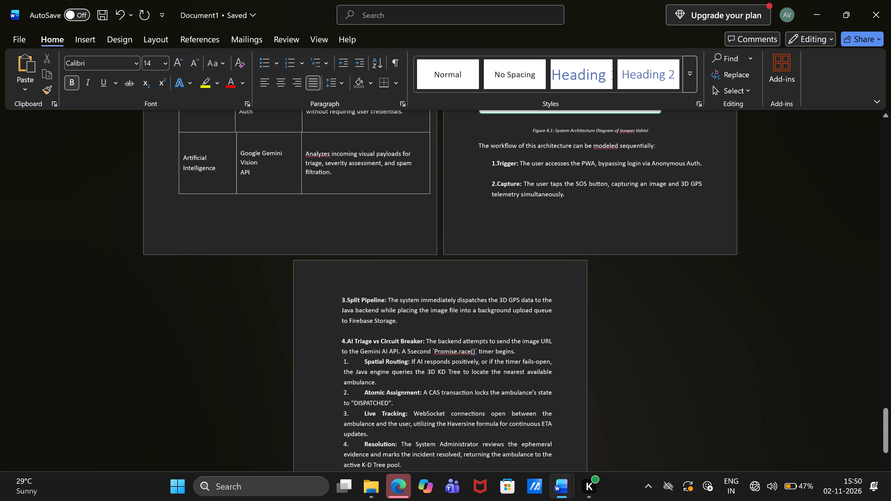
key(BackSpace)
key(BackSpace)
key(BackSpace)
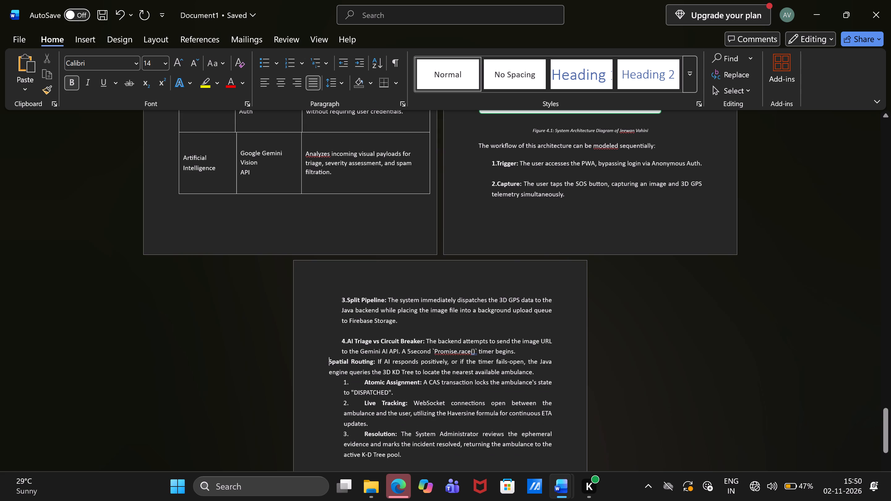
key(BackSpace)
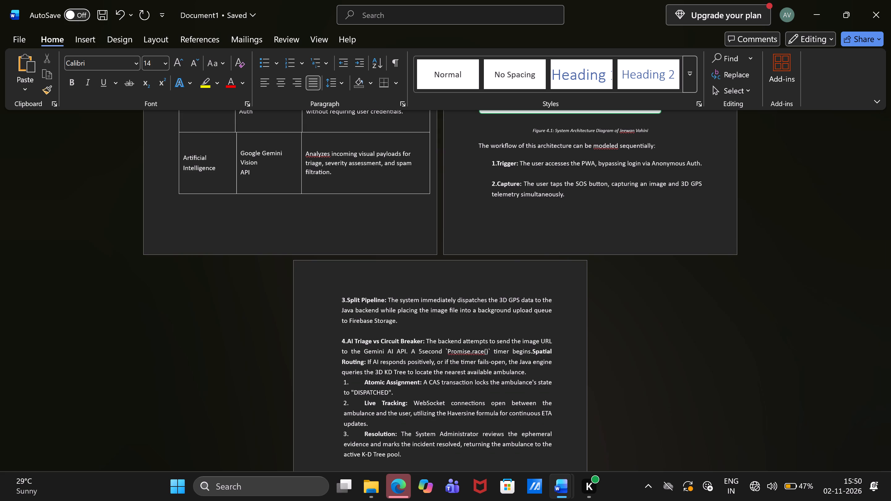
key(Return)
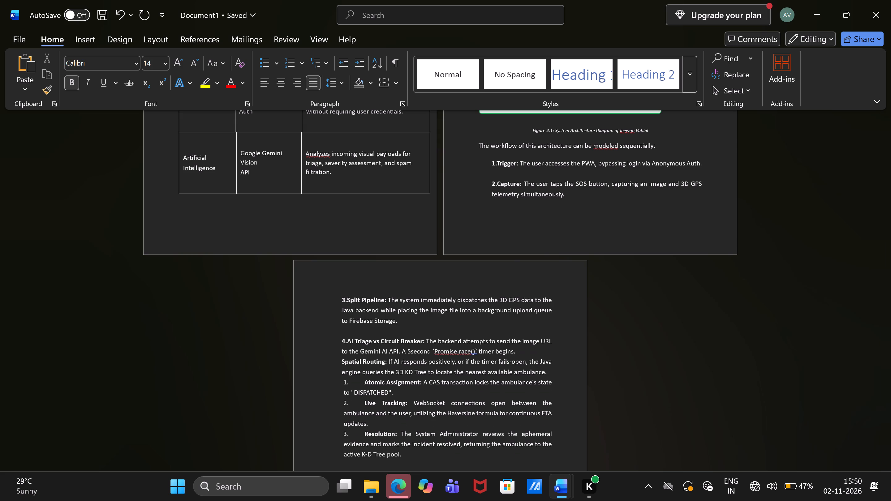
key(Return)
text(5.)
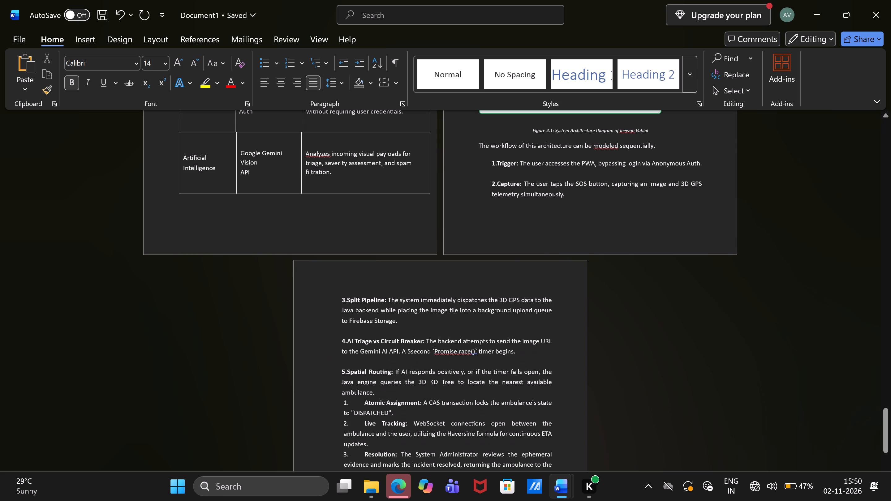
Replace the Atomic Assignment item's automatic number with a manual "6." and separate it from Spatial Routing with a blank line.
scroll(404, 373, down, 3)
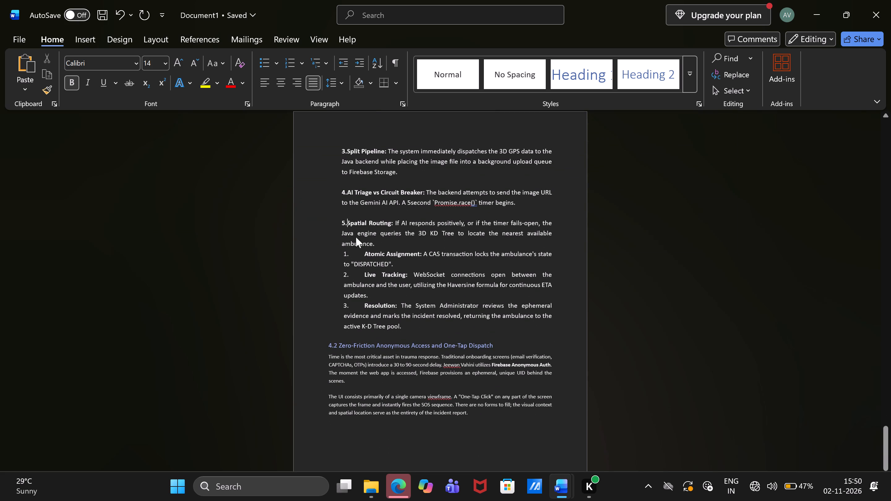
click(366, 252)
key(BackSpace)
key(BackSpace)
key(BackSpace)
key(BackSpace)
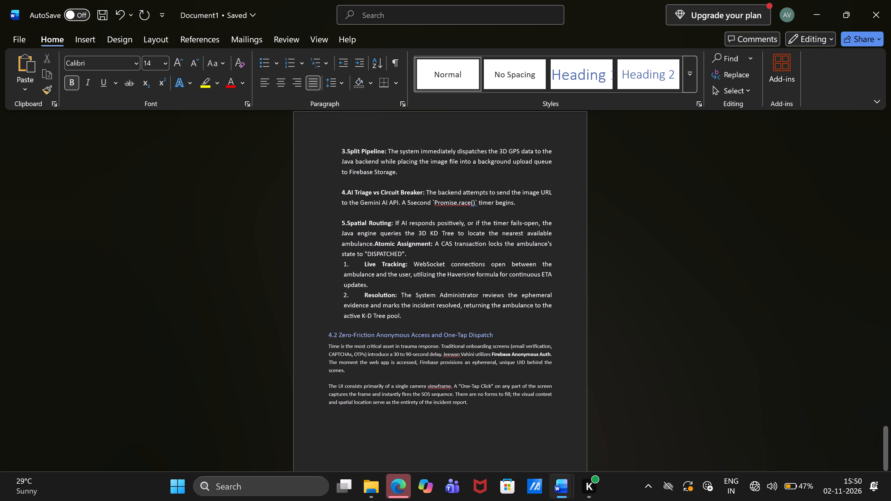
key(Return)
key(Return)
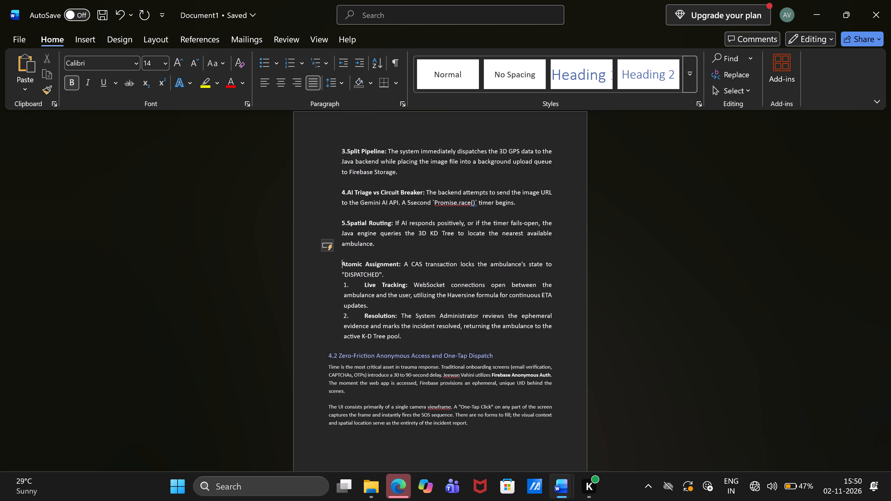
text(6.)
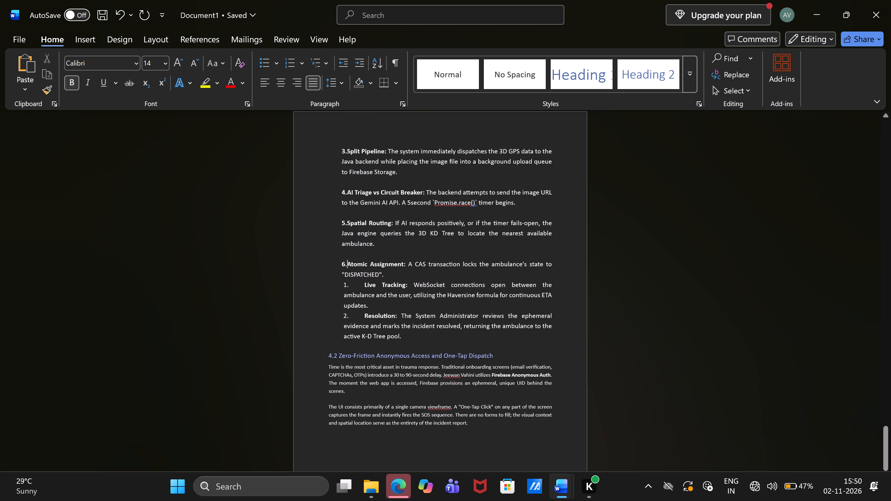
Replace the Live Tracking item's automatic number with a manual "7." and separate it from Atomic Assignment with a blank line.
click(364, 283)
key(BackSpace)
key(BackSpace)
key(BackSpace)
key(BackSpace)
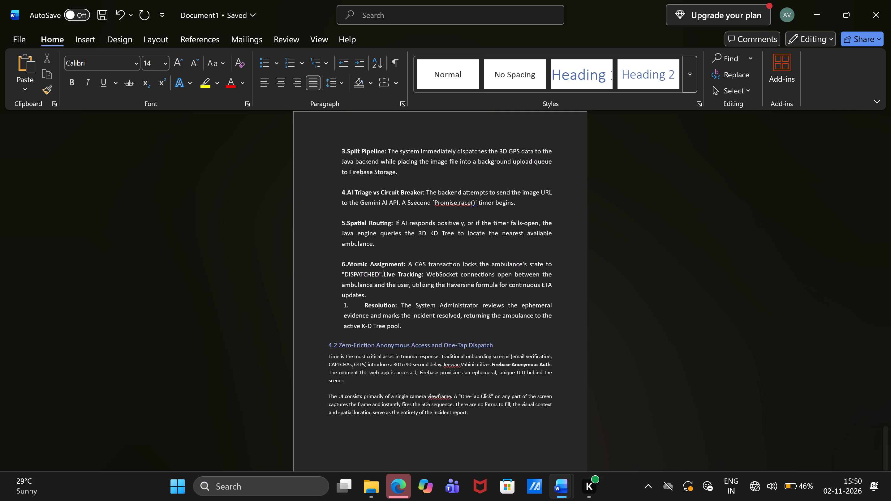
key(Return)
key(Return)
text(7.)
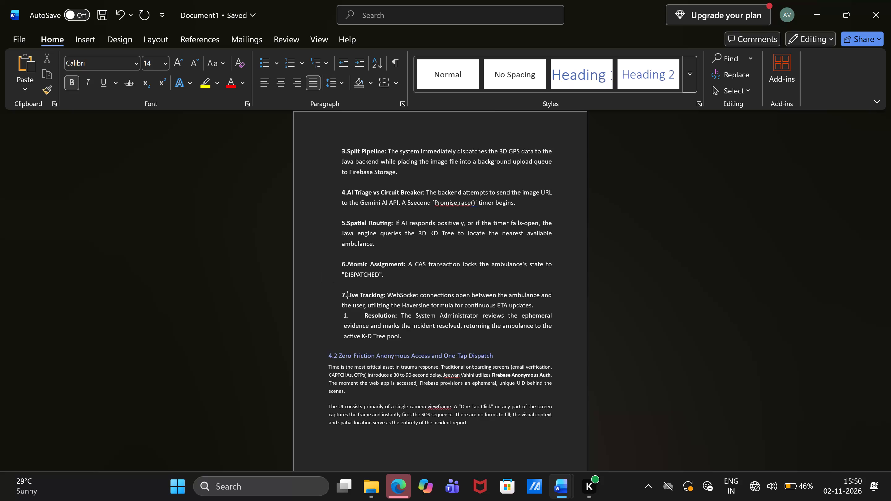
Replace the Resolution item's automatic number with a manual "8." and separate it from Live Tracking with a blank line.
click(364, 314)
key(BackSpace)
key(BackSpace)
key(BackSpace)
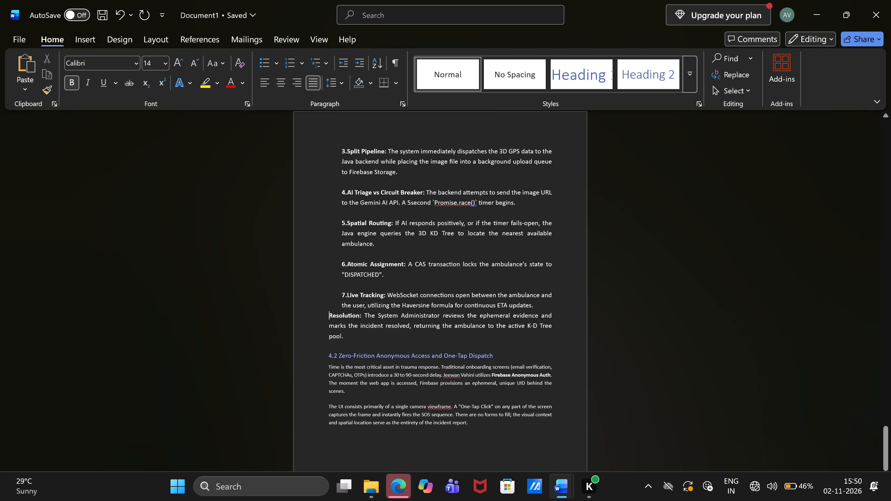
key(BackSpace)
key(Return)
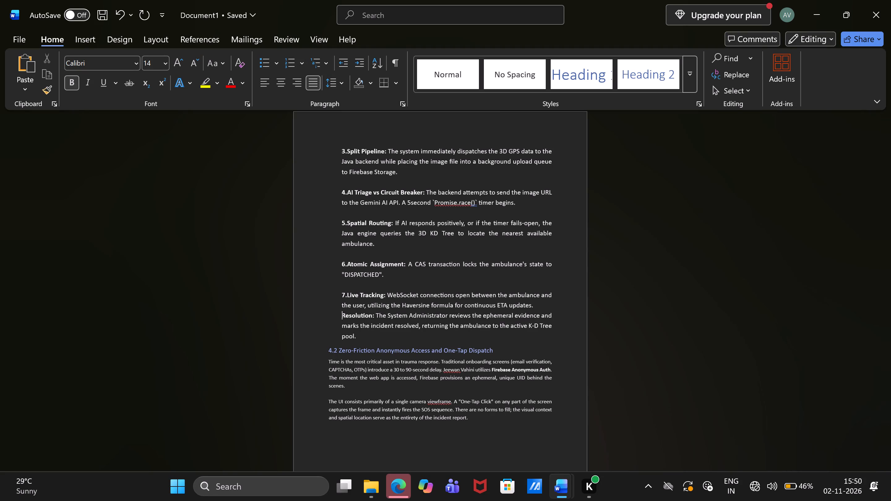
key(Return)
text(8.)
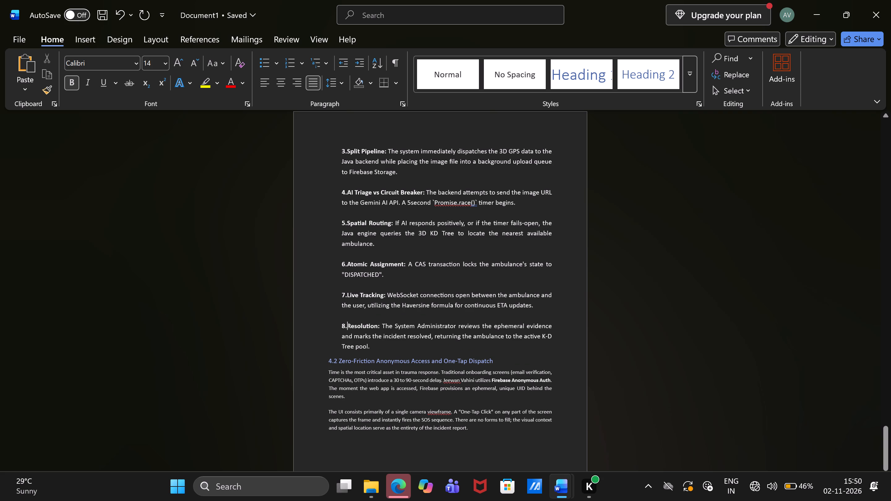
Insert blank lines after the Resolution item until the 4.2 Zero-Friction Anonymous Access heading moves to a new page.
scroll(419, 373, down, 1)
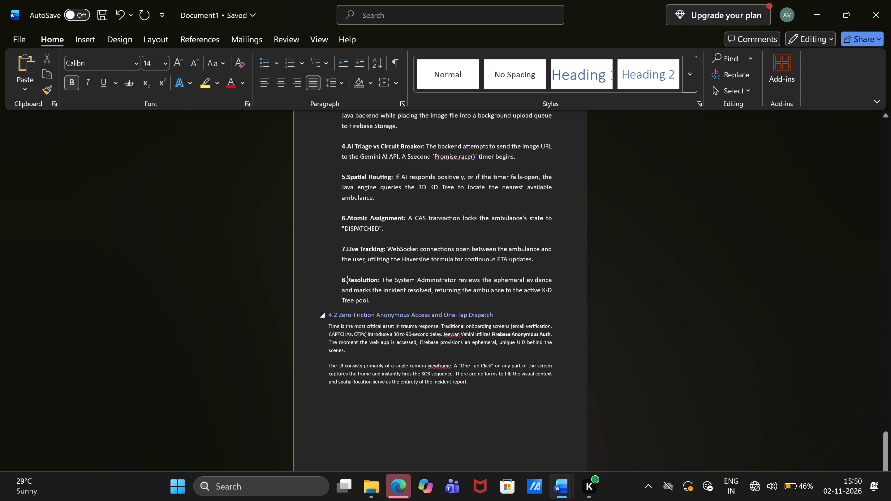
click(395, 304)
key(Return)
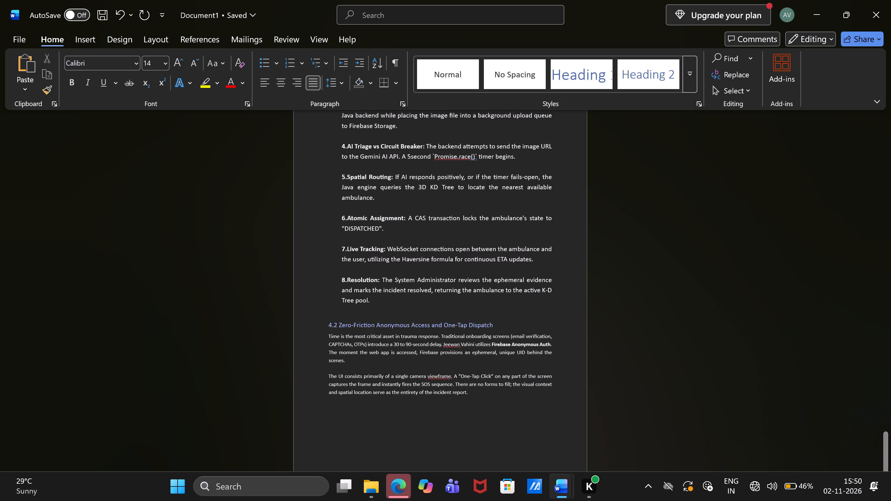
key(Return)
key(Return)
key(Return)
key(Return)
key(Return)
key(Return)
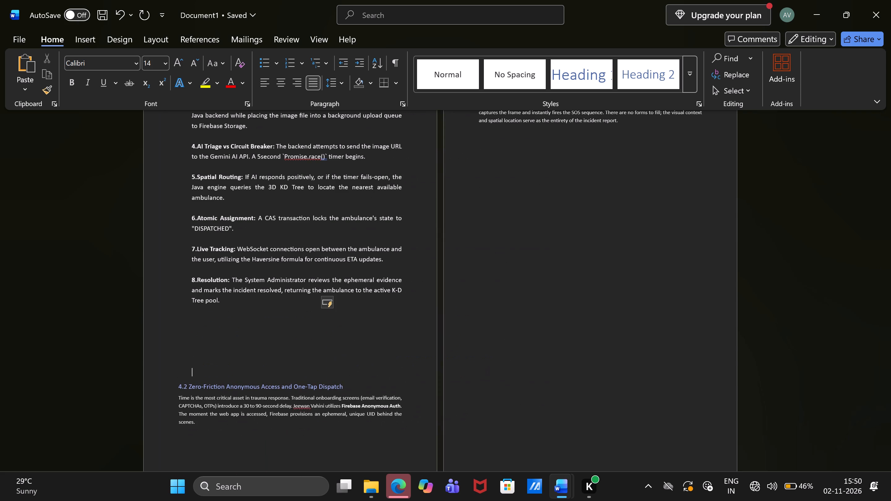
key(Return)
key(Return)
key(Return)
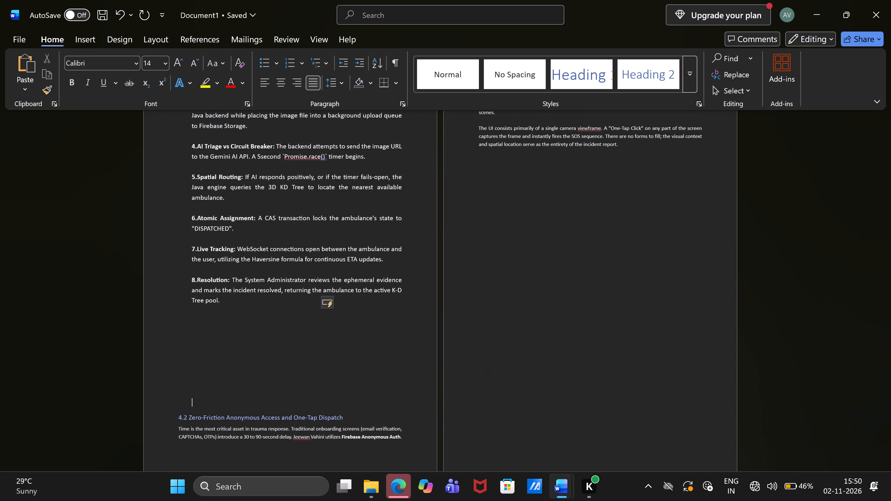
key(Return)
Enlarge the 4.2 Zero-Friction Anonymous Access and One-Tap Dispatch heading to 16 pt and underline it.
scroll(678, 238, up, 3)
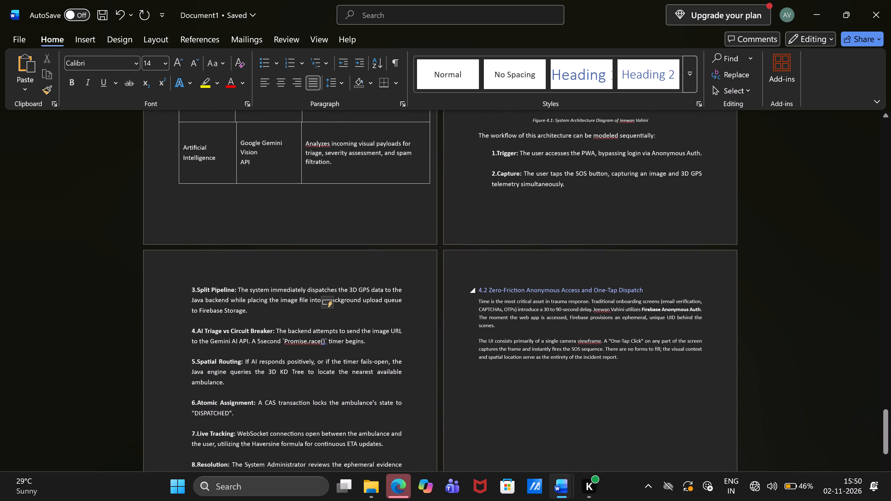
drag(480, 289, 557, 291)
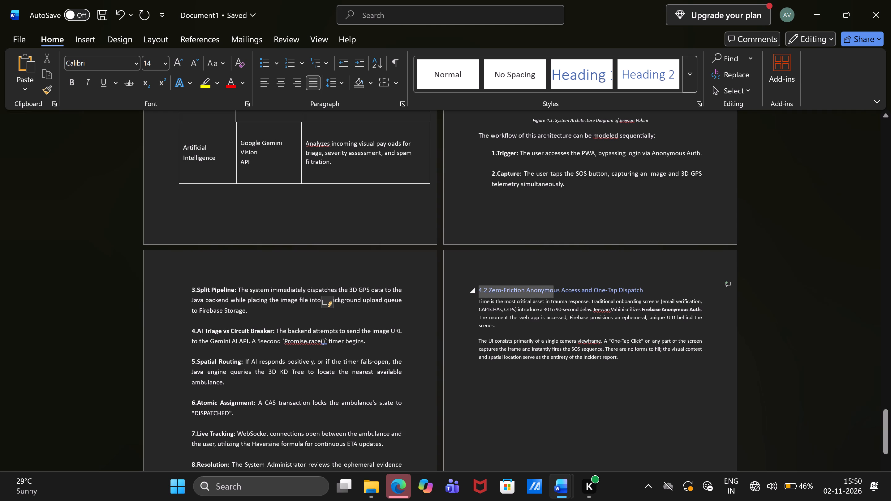
drag(557, 291, 636, 293)
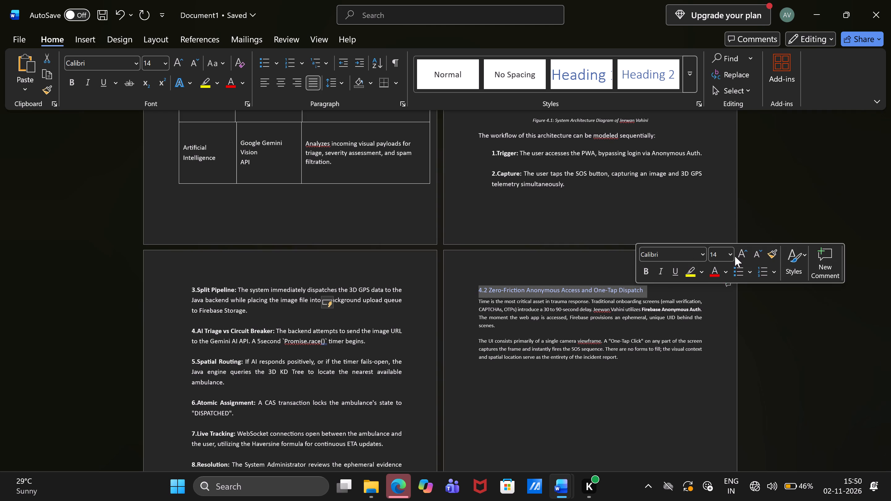
click(742, 255)
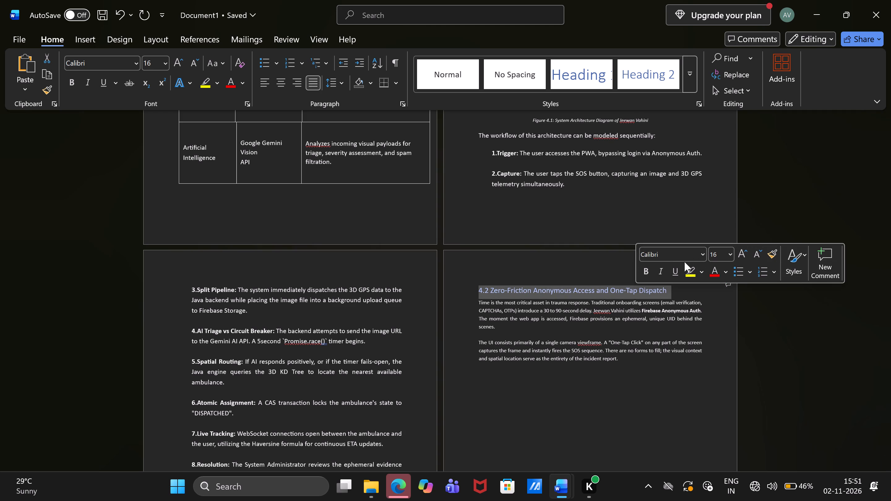
click(674, 266)
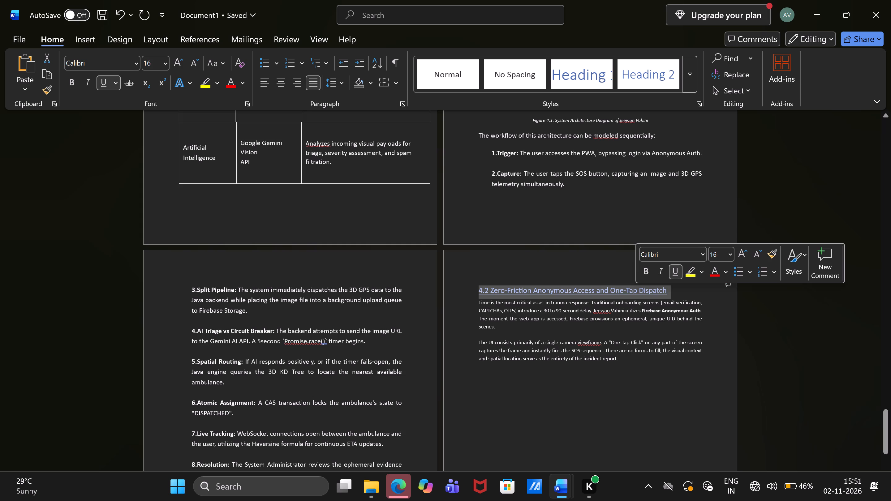
Set the two body paragraphs under heading 4.2 to font size 14.
drag(476, 304, 536, 325)
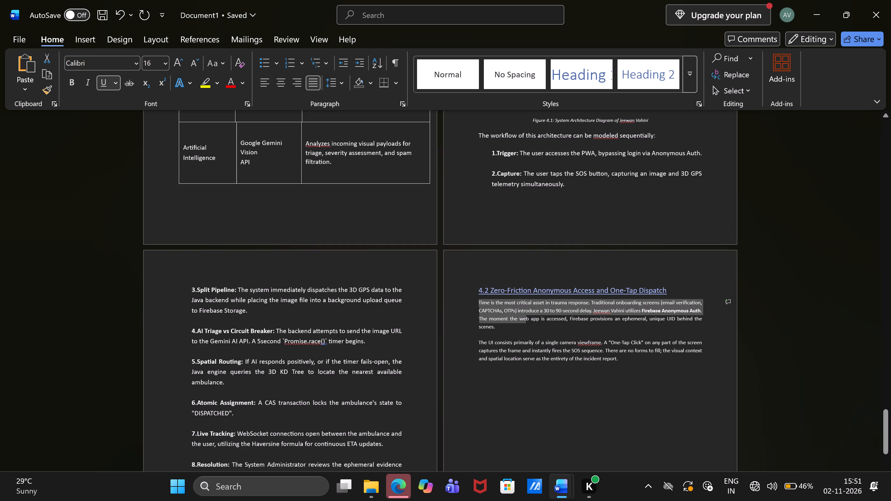
drag(536, 325, 618, 360)
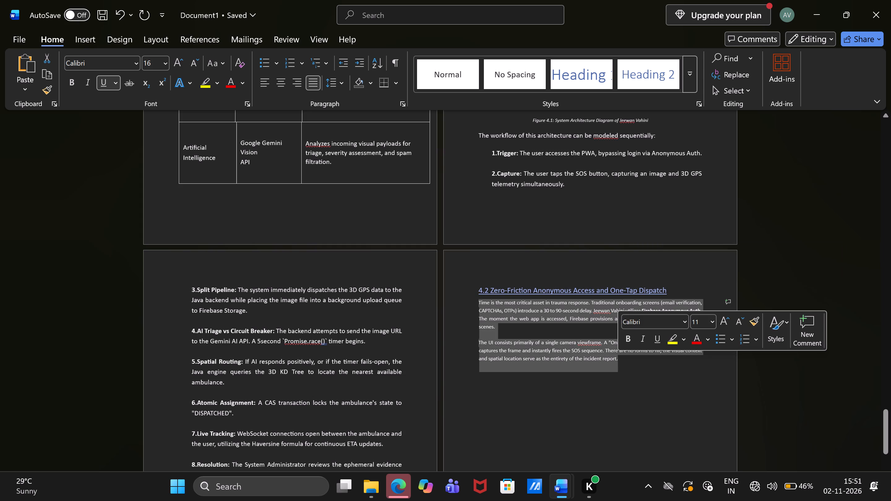
click(698, 319)
text(14)
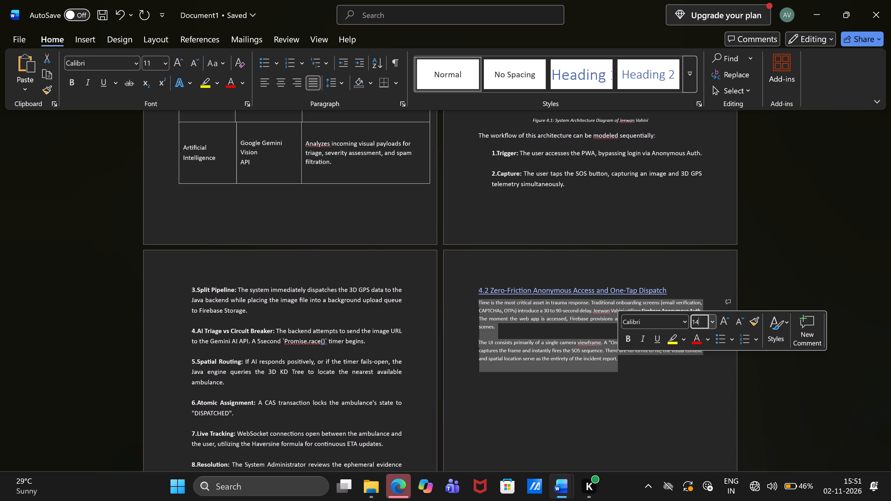
key(Return)
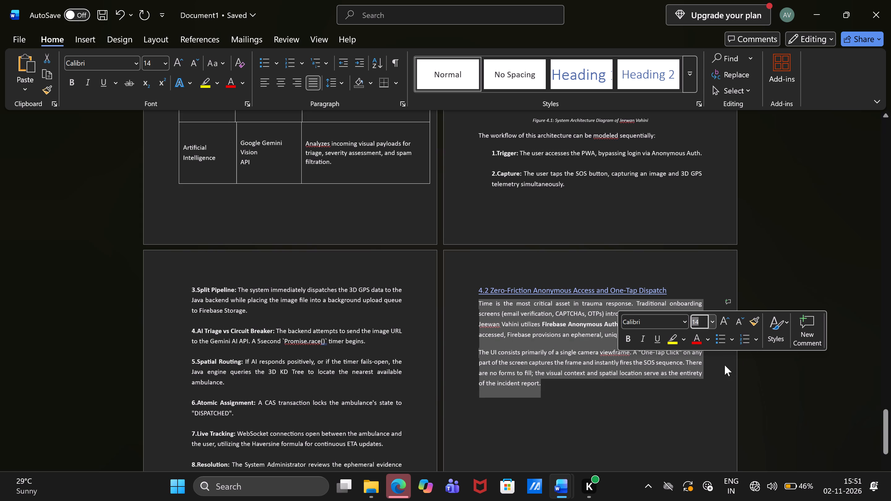
click(654, 408)
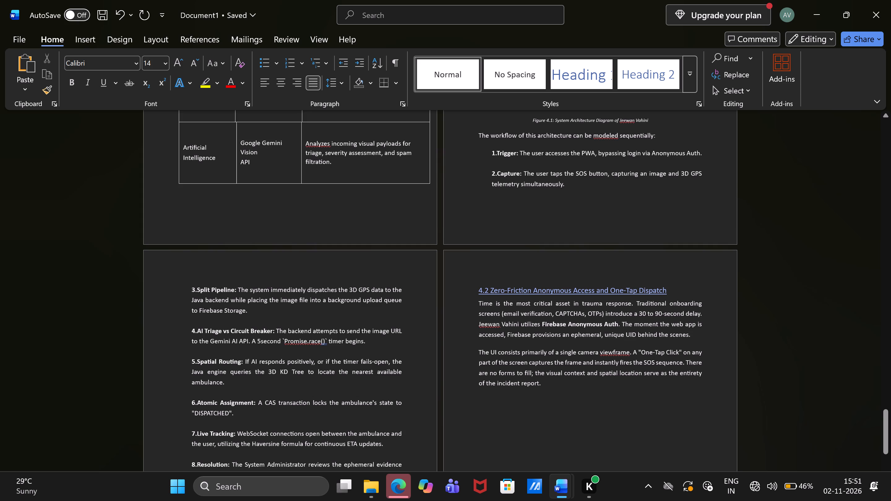
Add a blank line below the 4.1 High-Level Architecture Flow heading and another after its introductory paragraph.
scroll(640, 408, down, 4)
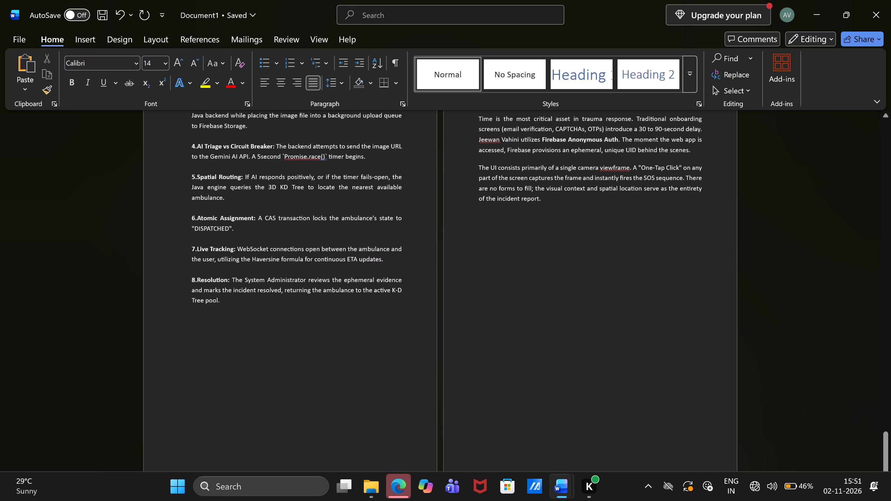
scroll(640, 408, up, 2)
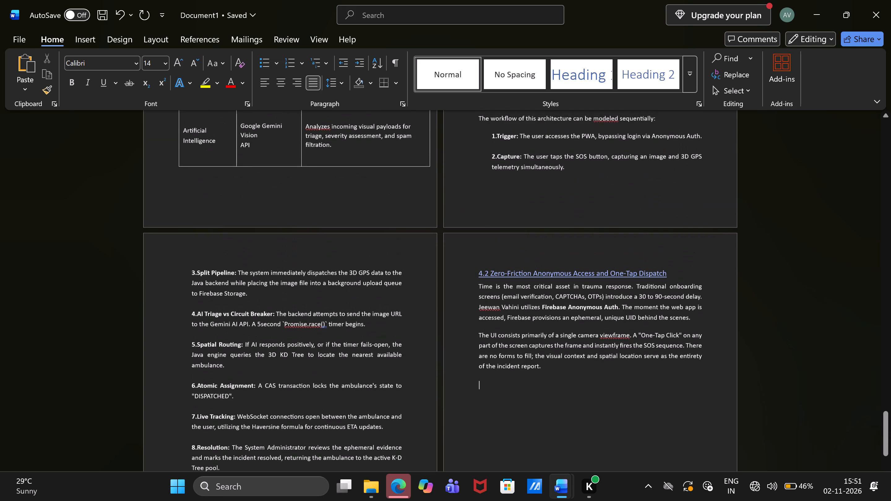
scroll(640, 408, up, 2)
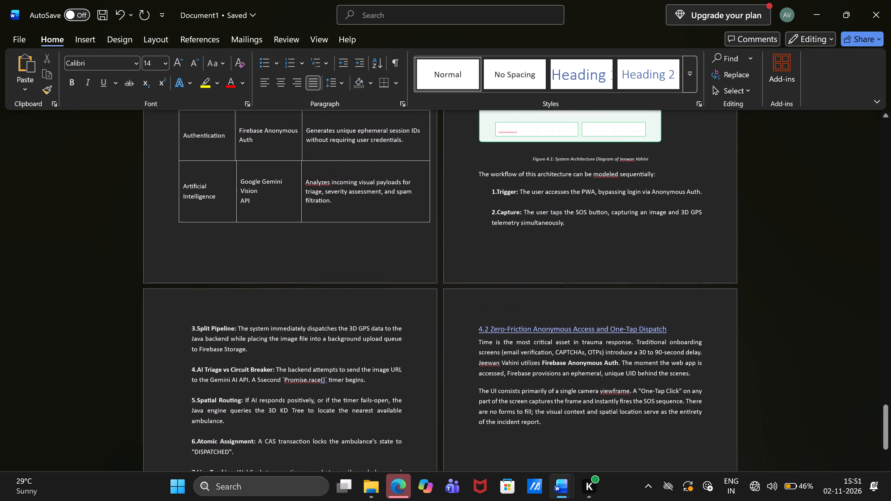
scroll(640, 408, up, 1)
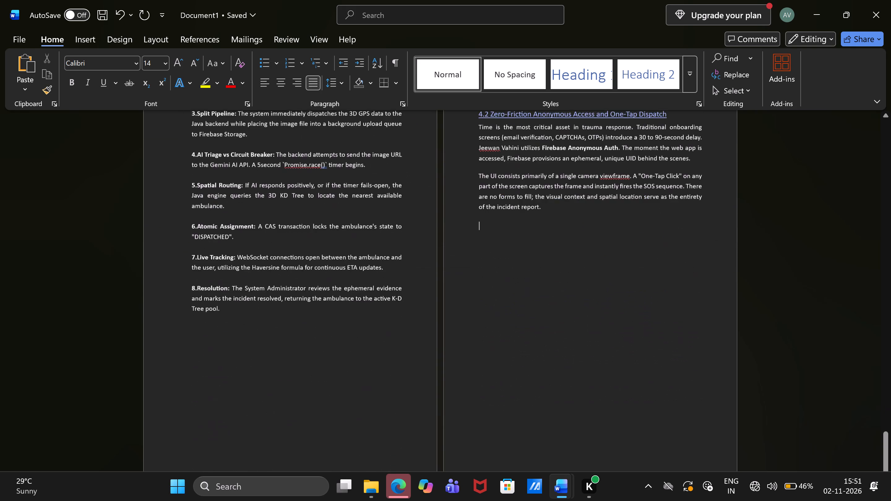
scroll(640, 408, up, 2)
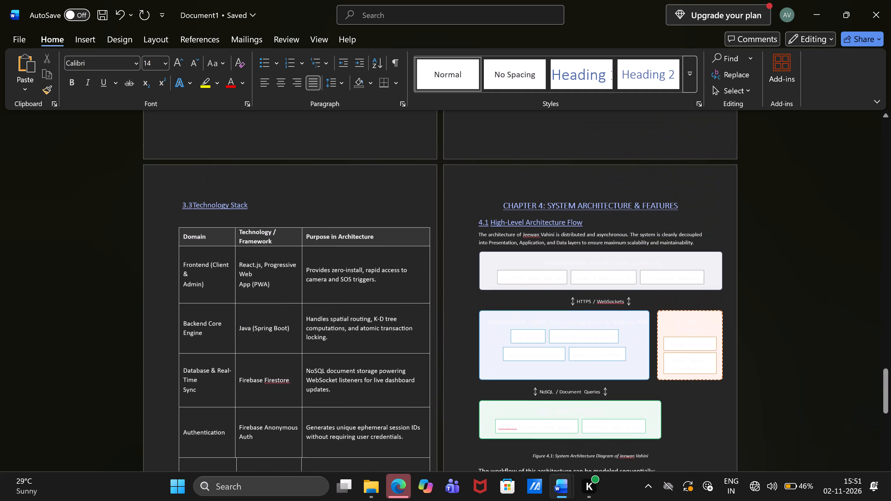
scroll(640, 408, up, 1)
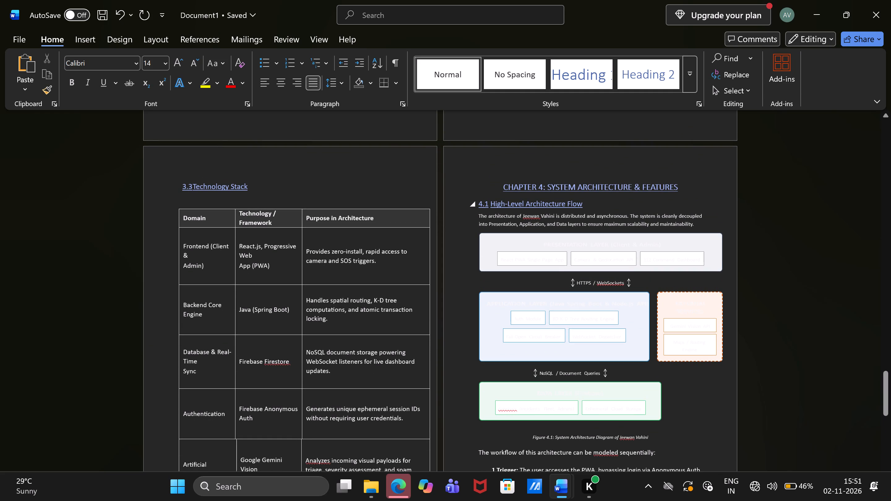
click(596, 206)
key(Return)
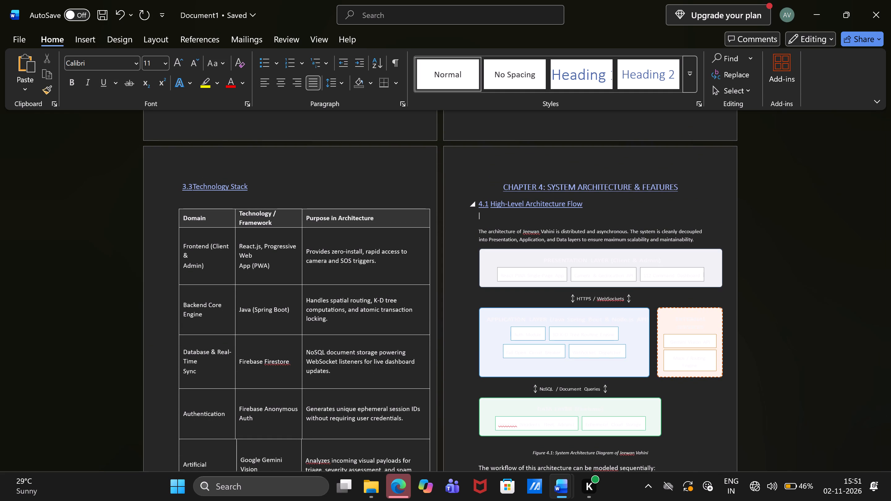
click(705, 241)
key(Return)
Insert three blank lines before "The workflow of this architecture can be modeled sequentially:" to push it and the Trigger item onto the next page.
scroll(705, 241, down, 1)
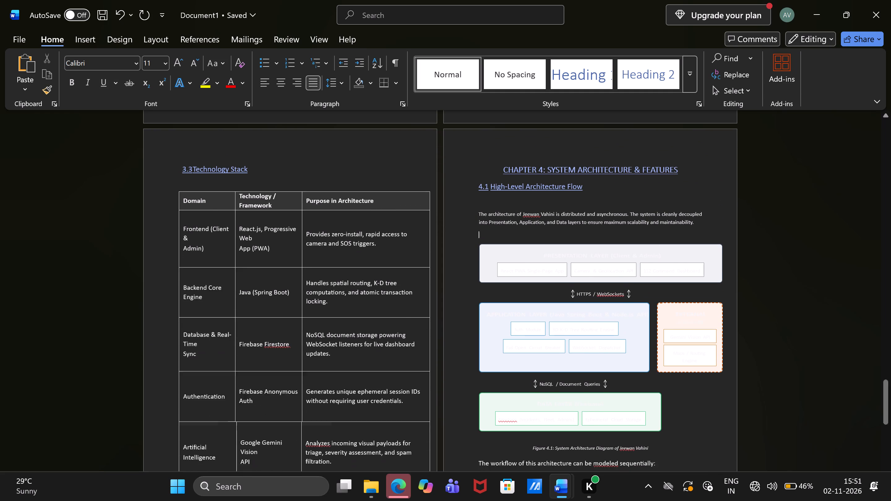
scroll(705, 241, down, 1)
scroll(705, 241, up, 2)
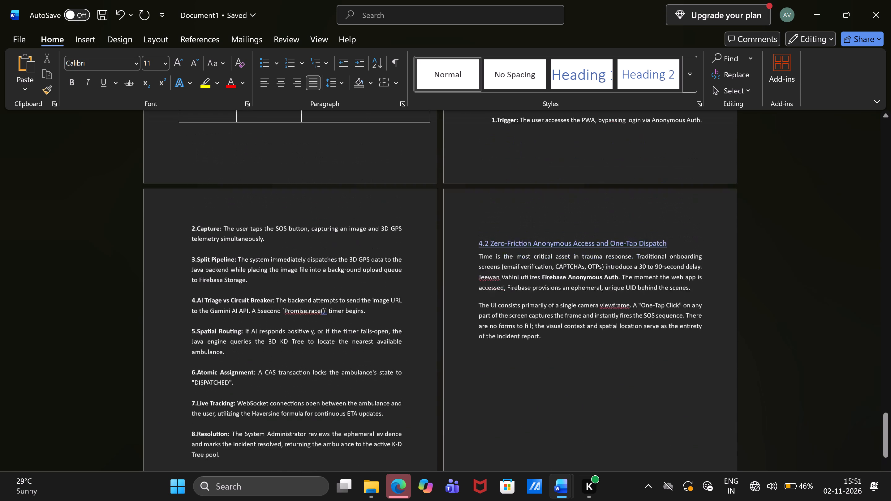
scroll(705, 241, up, 2)
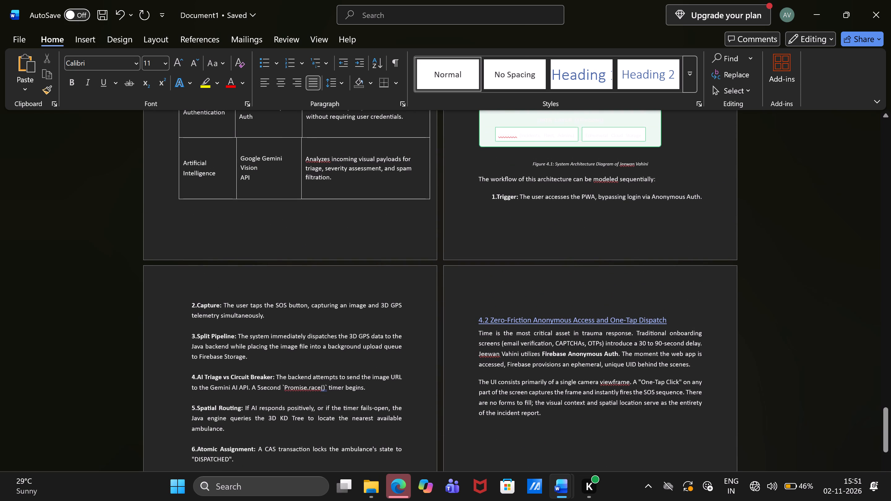
click(477, 177)
key(Return)
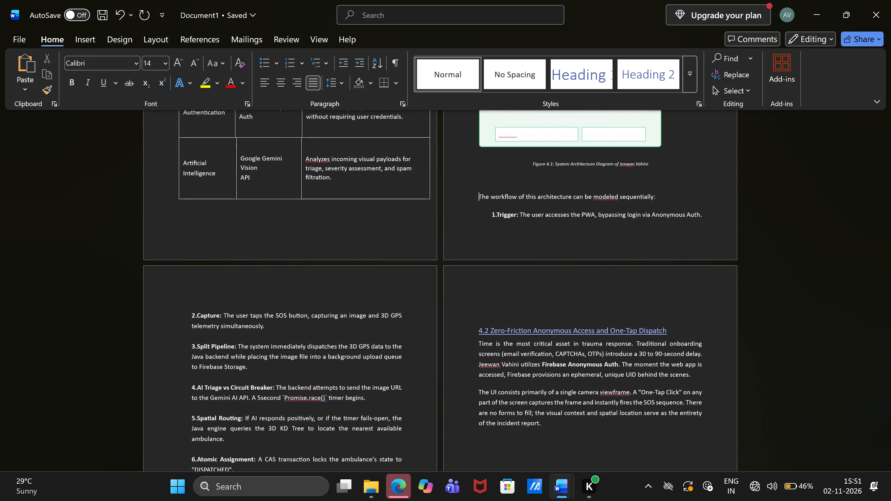
key(Return)
key(Return)
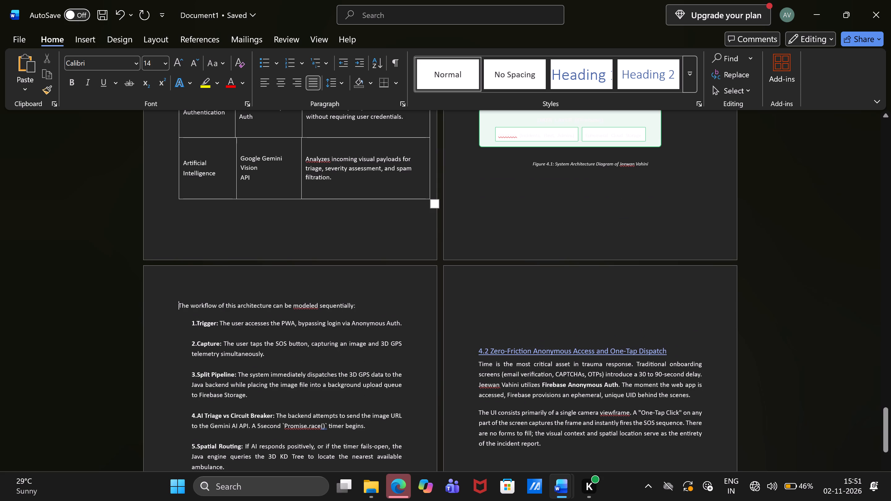
Delete the surplus blank lines above the 4.2 Zero-Friction Anonymous Access heading so it starts at the top of its page.
scroll(297, 304, down, 7)
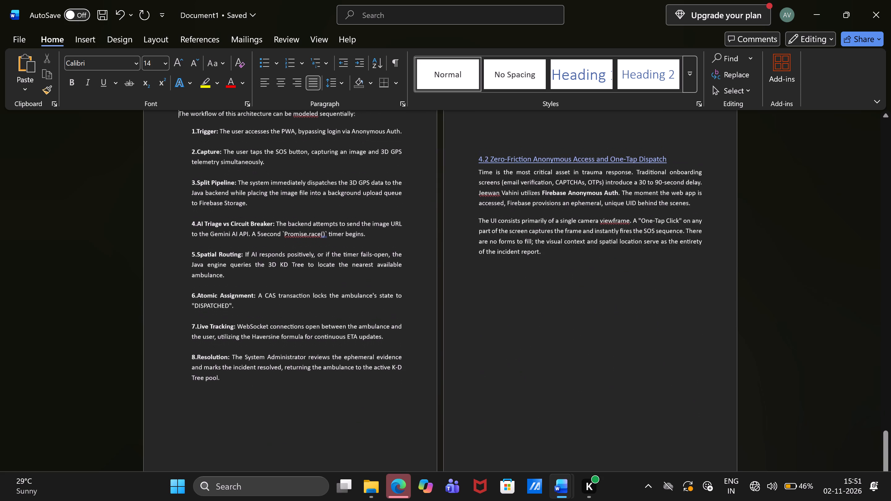
scroll(297, 304, down, 5)
scroll(297, 304, up, 2)
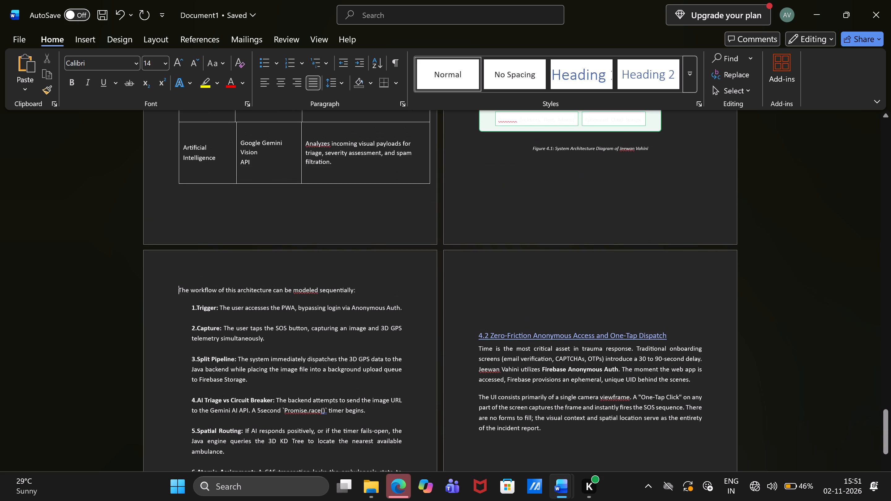
click(478, 310)
key(BackSpace)
key(Down)
key(Down)
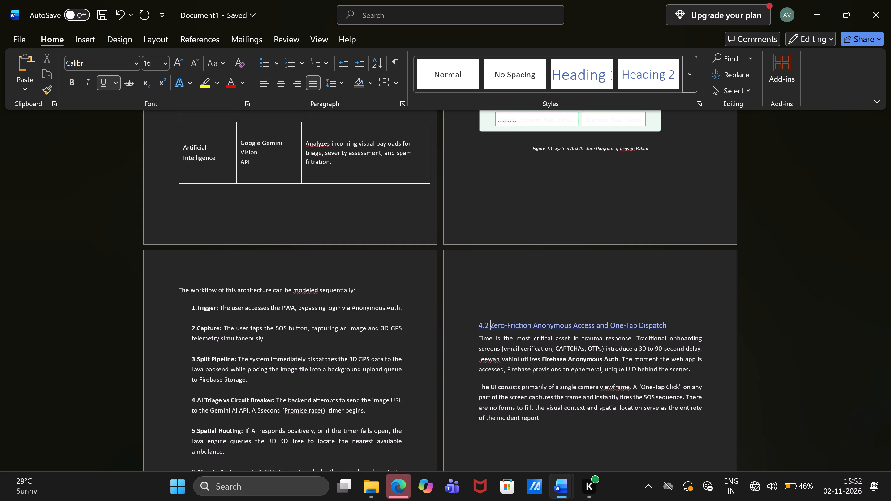
key(Left)
key(Left)
key(Left)
key(Left)
key(BackSpace)
key(BackSpace)
key(BackSpace)
key(BackSpace)
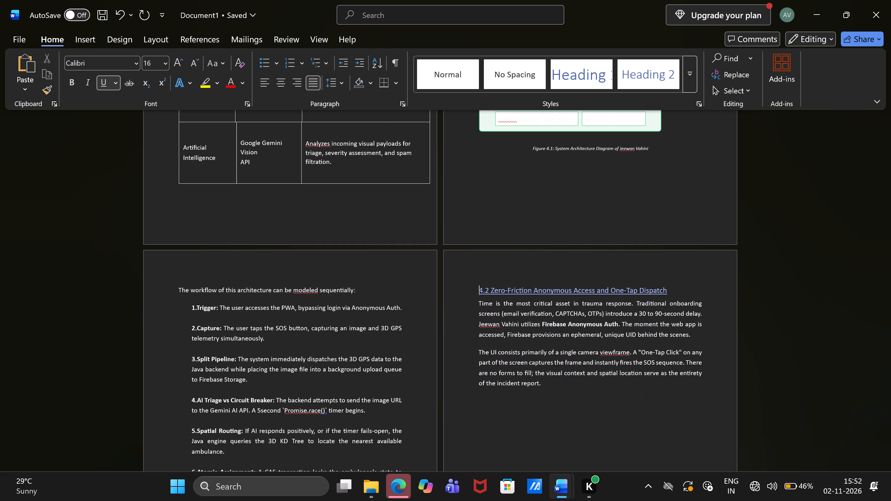
key(BackSpace)
Switch to the Jeewan Vahini Project Report (4) document and copy sections 4.3 through 4.5, stopping before the Chapter 5 heading.
scroll(585, 397, down, 8)
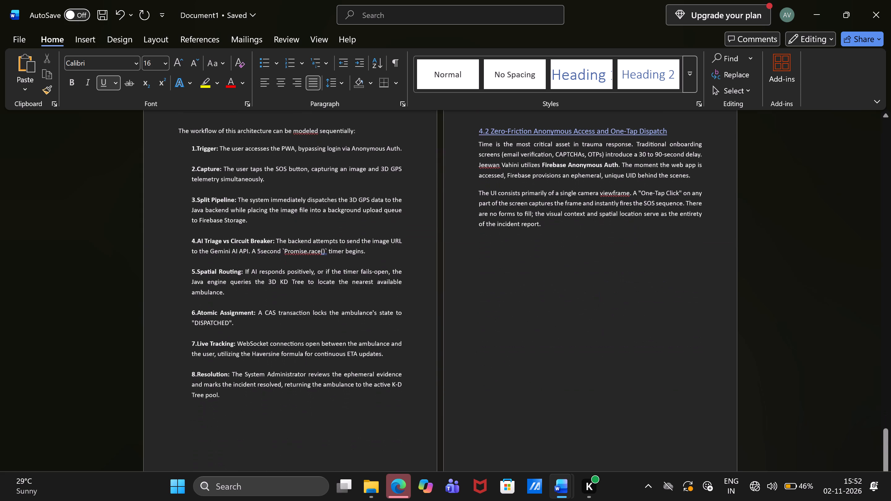
scroll(585, 397, down, 3)
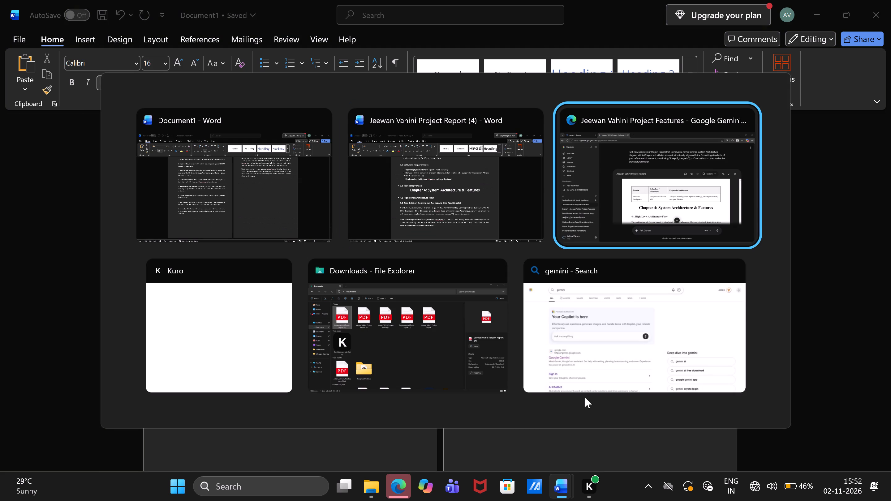
scroll(585, 397, down, 2)
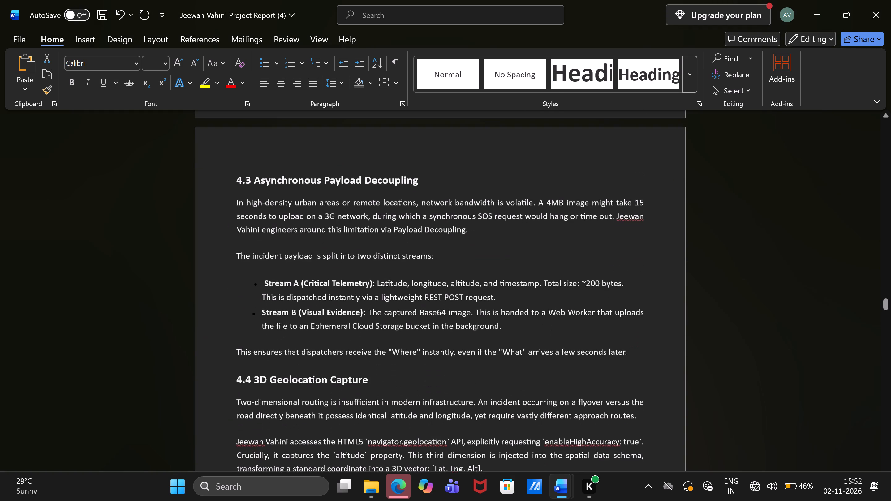
scroll(585, 397, down, 1)
scroll(585, 397, up, 2)
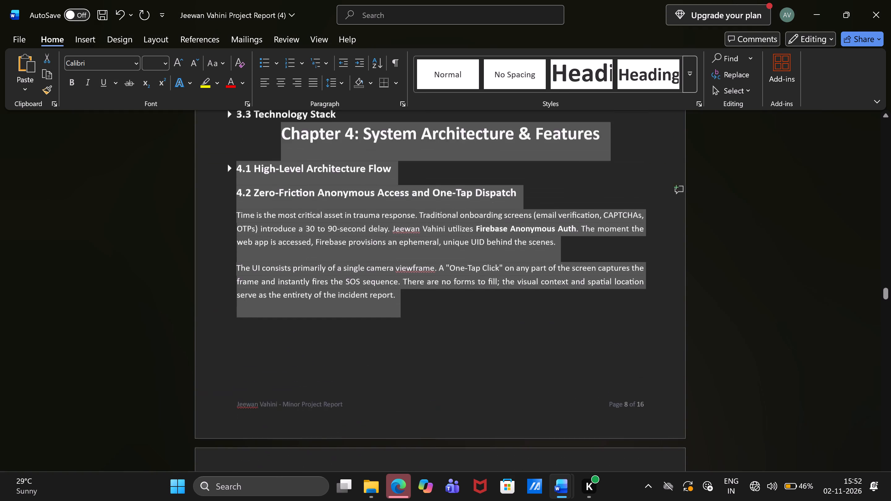
scroll(585, 397, up, 4)
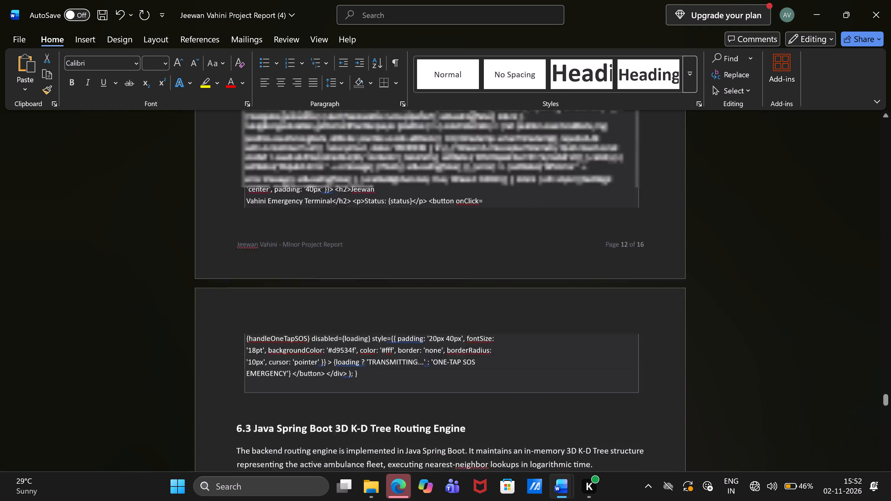
scroll(585, 397, up, 8)
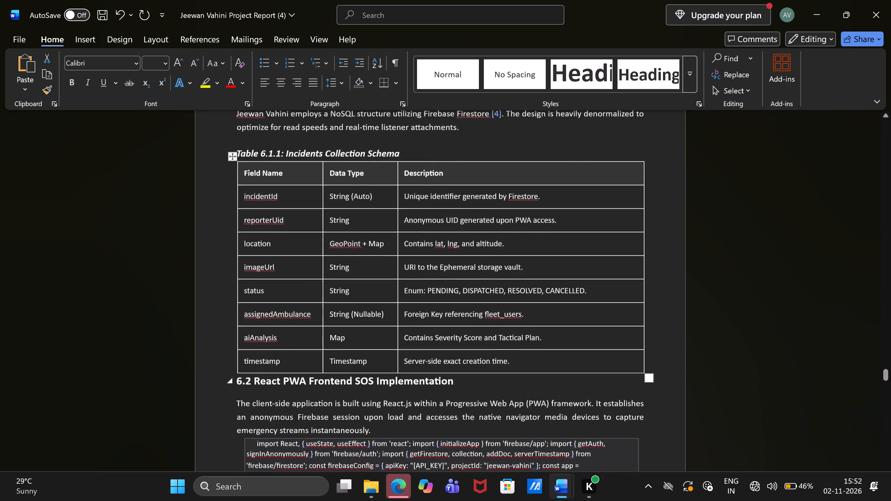
scroll(585, 397, up, 4)
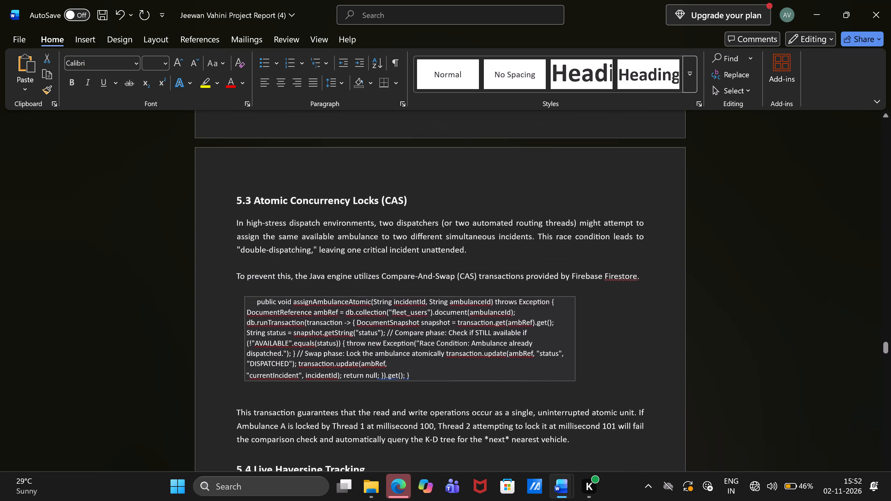
scroll(585, 397, up, 7)
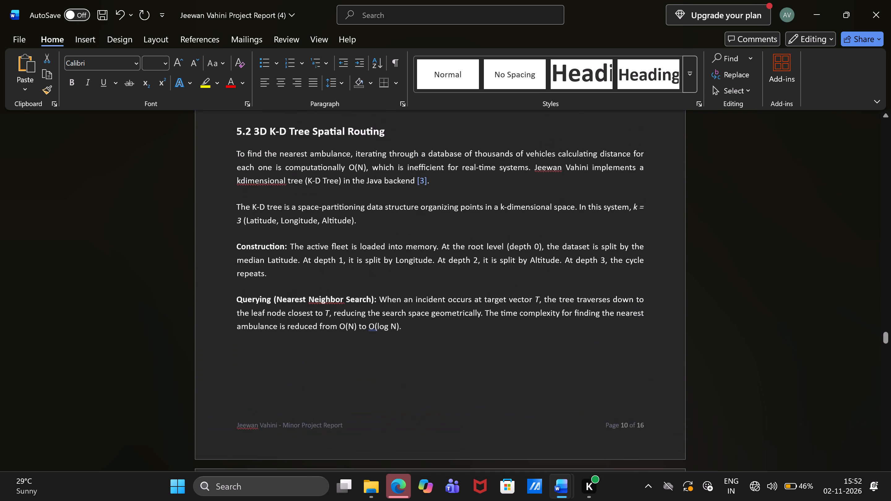
scroll(585, 397, up, 6)
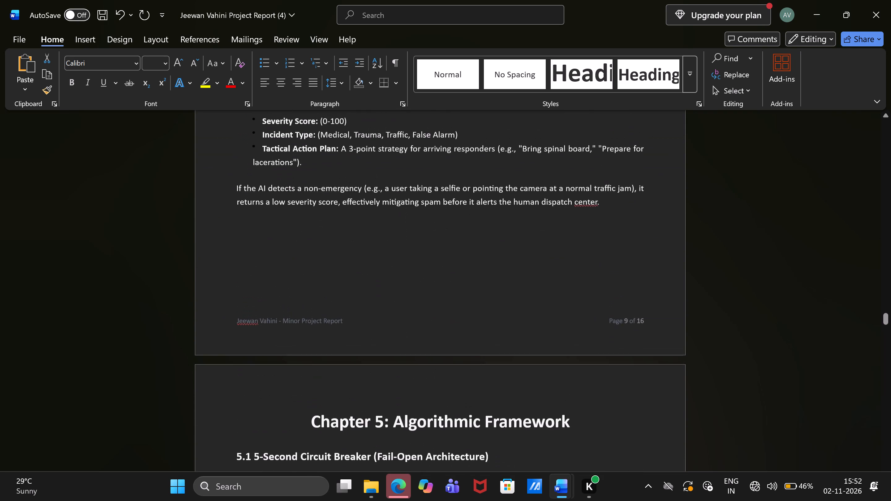
scroll(585, 397, up, 6)
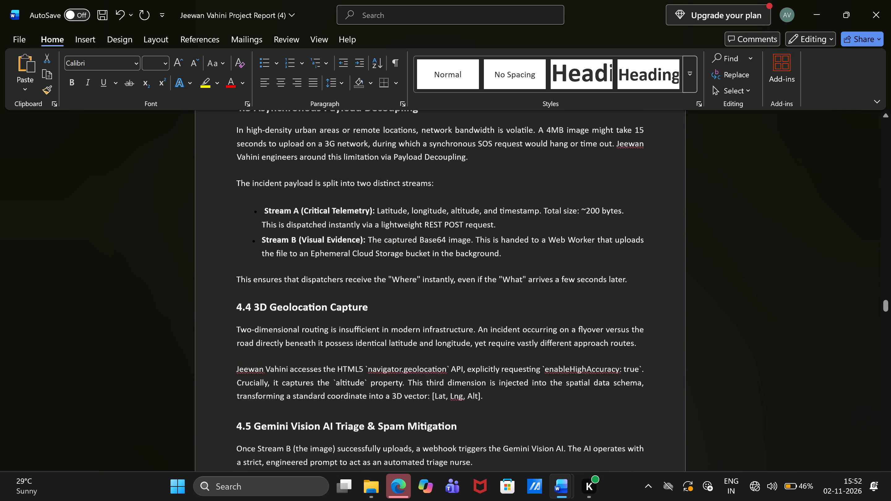
scroll(585, 397, up, 2)
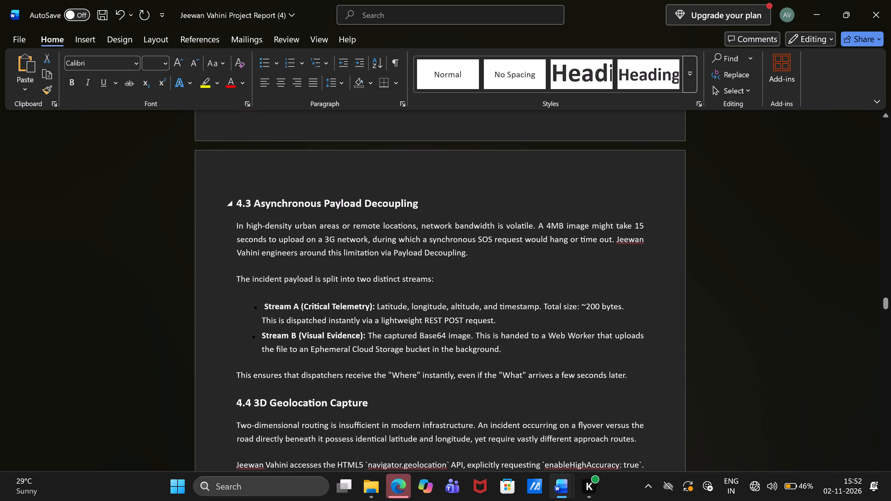
drag(236, 200, 517, 491)
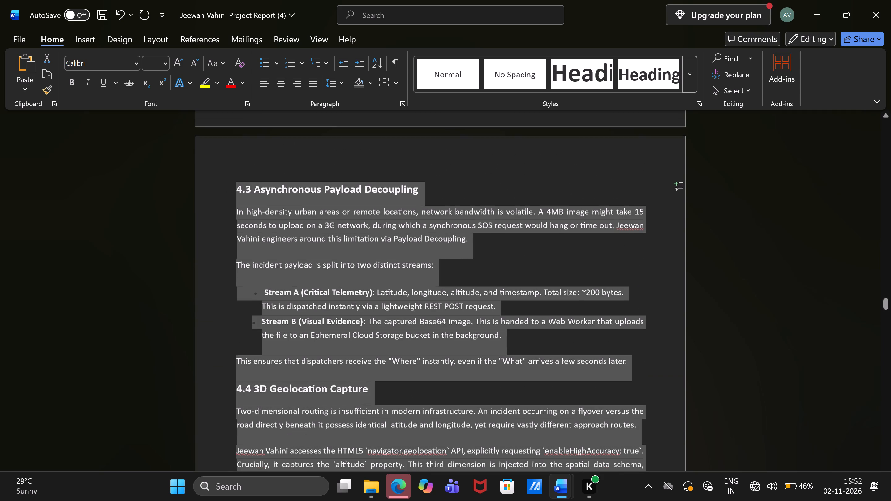
drag(517, 491, 519, 494)
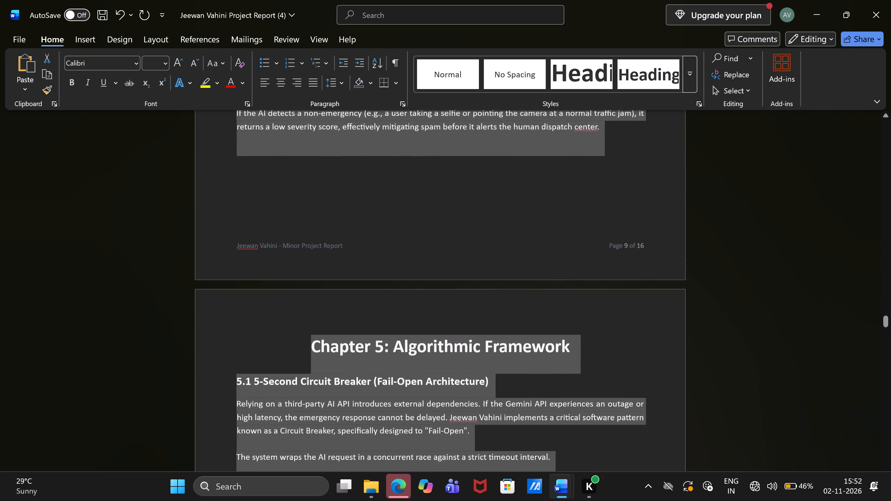
drag(519, 494, 572, 144)
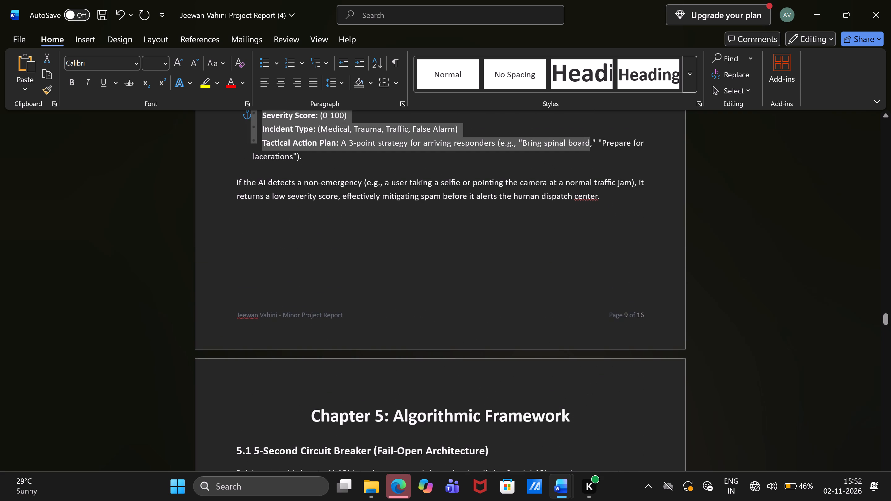
drag(572, 144, 608, 195)
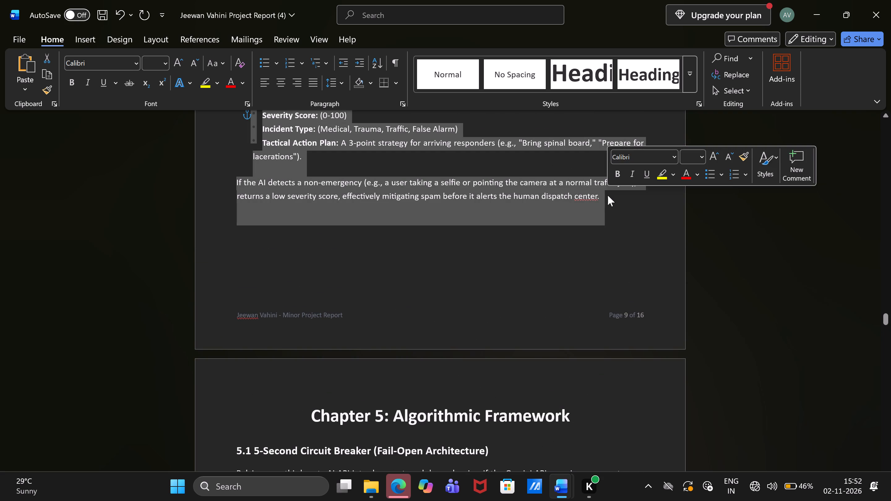
key(ctrl+c)
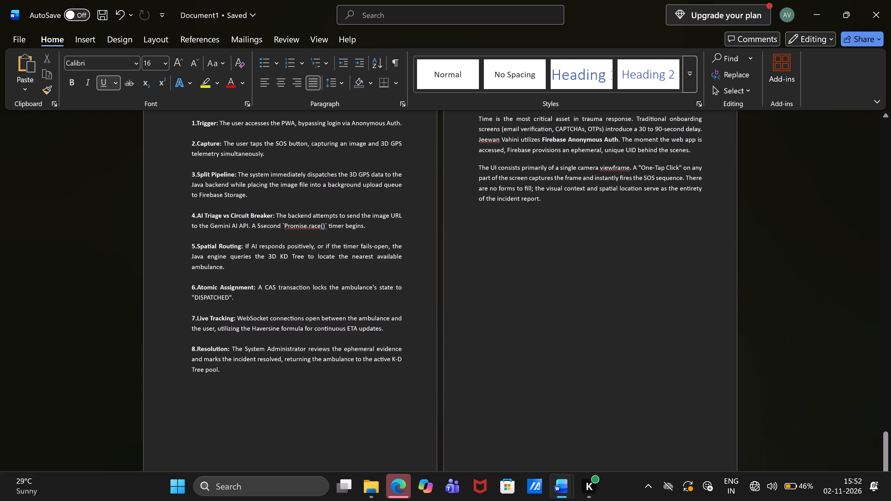
Return to Document1, add four new lines after the last 4.2 paragraph and paste the copied sections 4.3 to 4.5.
click(572, 203)
key(Return)
key(Return)
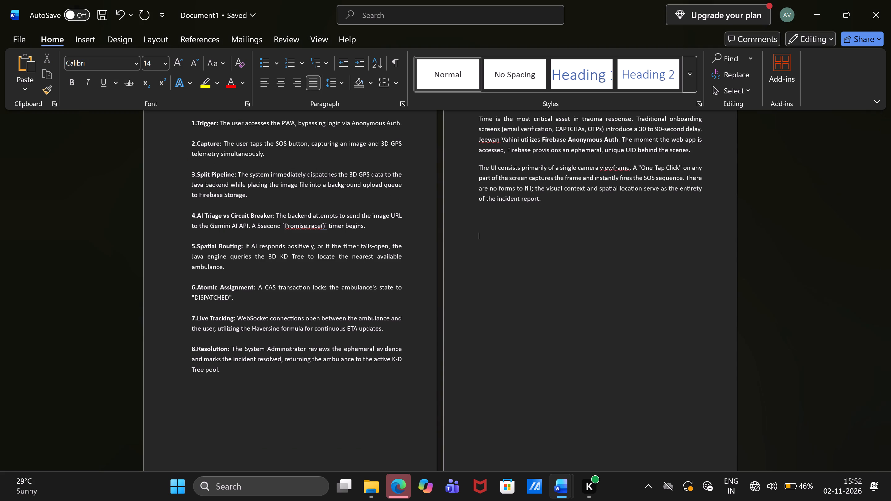
key(Return)
key(Return)
key(ctrl+v)
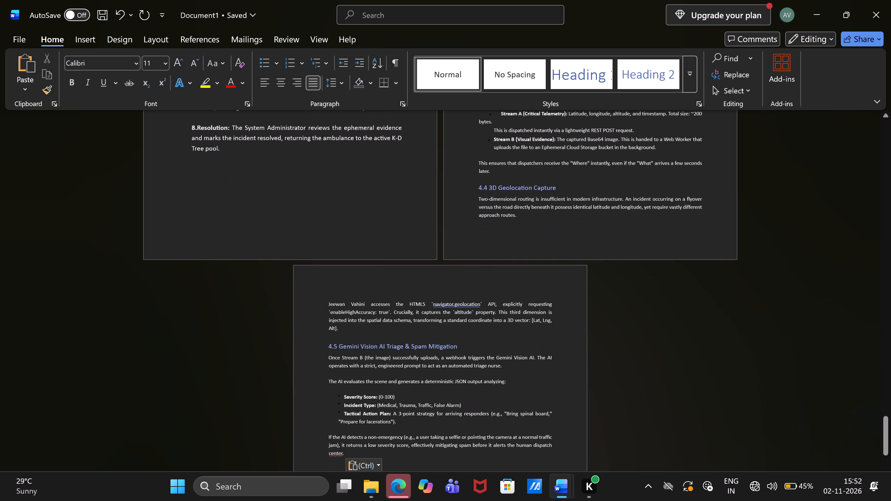
Delete surplus blank space above the 4.3 Asynchronous Payload Decoupling heading.
scroll(572, 203, up, 3)
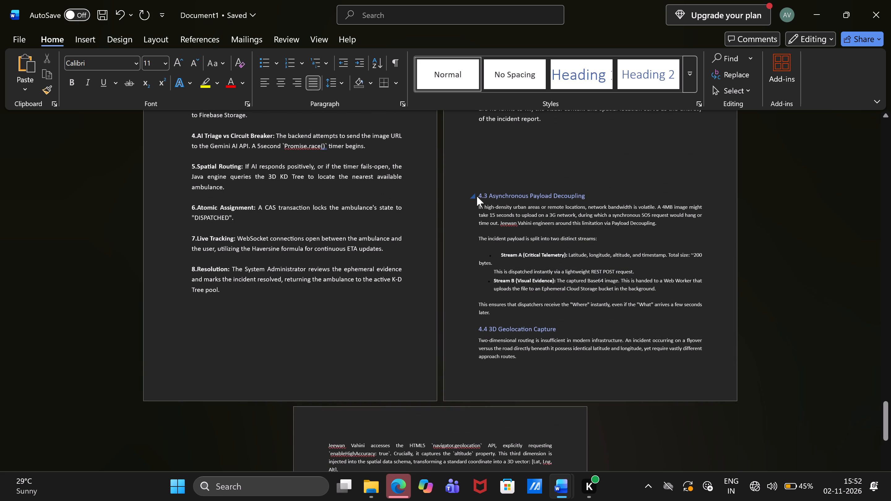
click(477, 196)
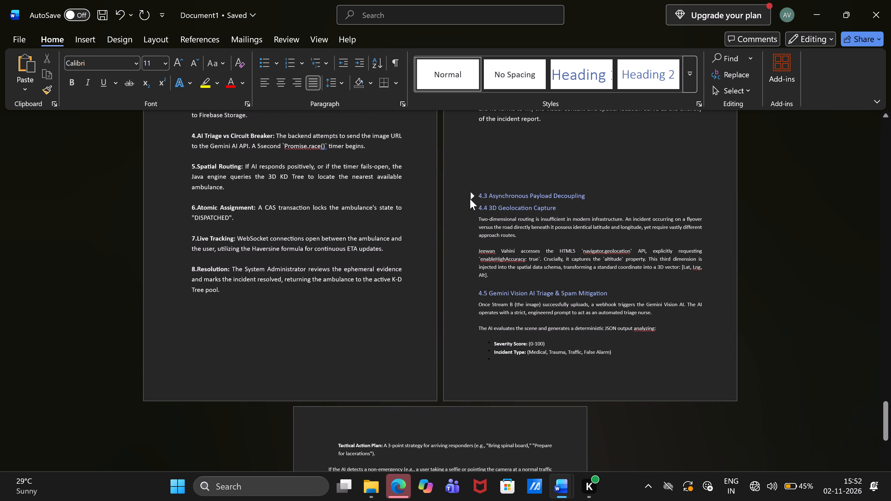
click(471, 197)
click(493, 175)
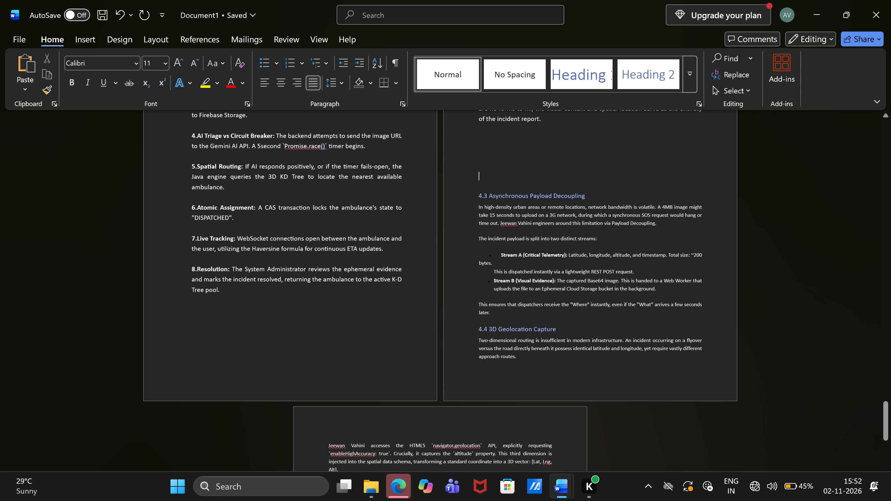
key(BackSpace)
key(BackSpace)
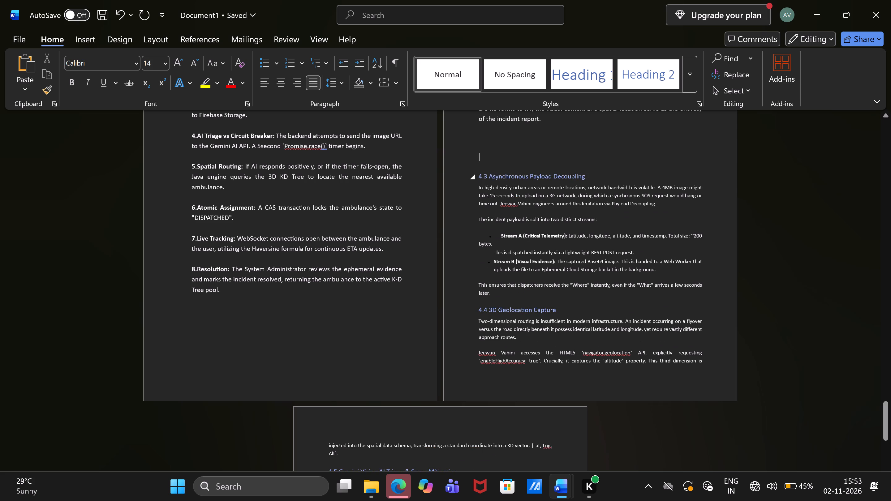
Underline the 4.3 Asynchronous Payload Decoupling heading, with its number at font size 16 and its title text at size 14.
drag(478, 175, 487, 175)
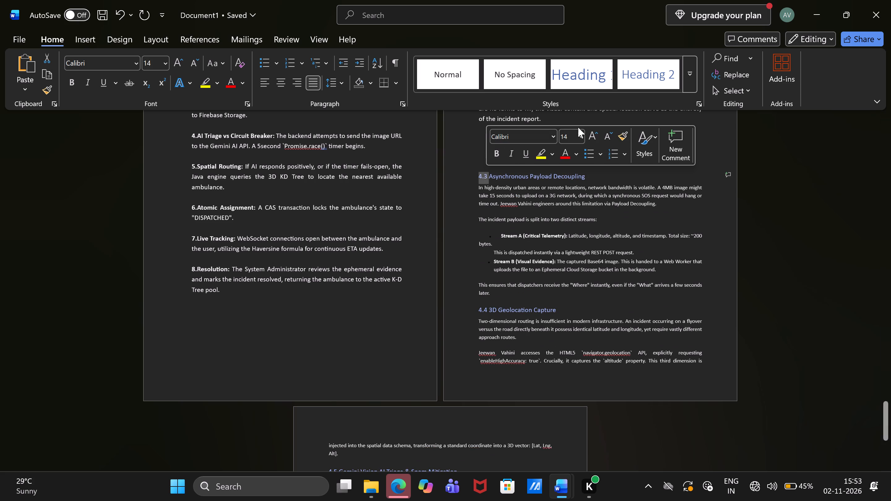
click(596, 135)
click(523, 155)
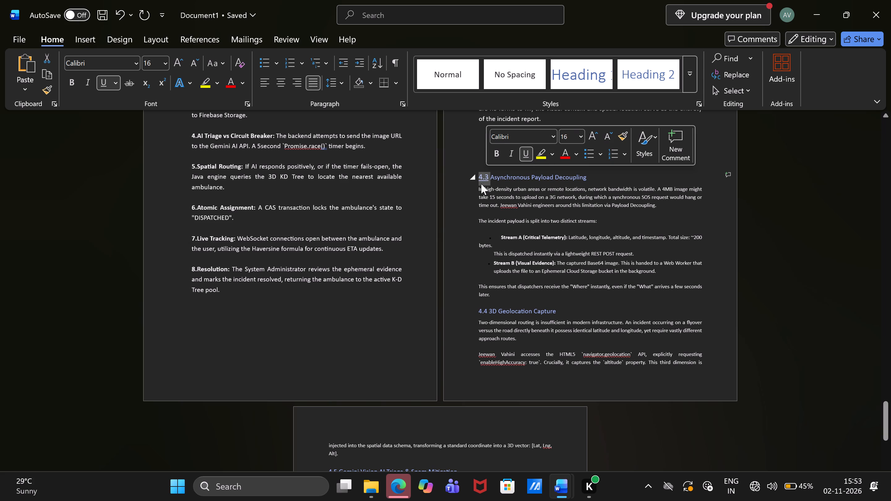
drag(491, 176, 576, 178)
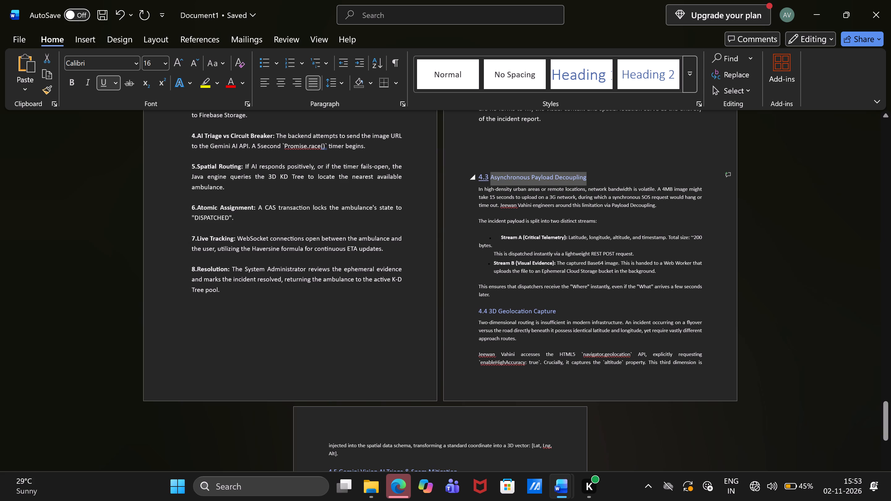
drag(576, 178, 581, 178)
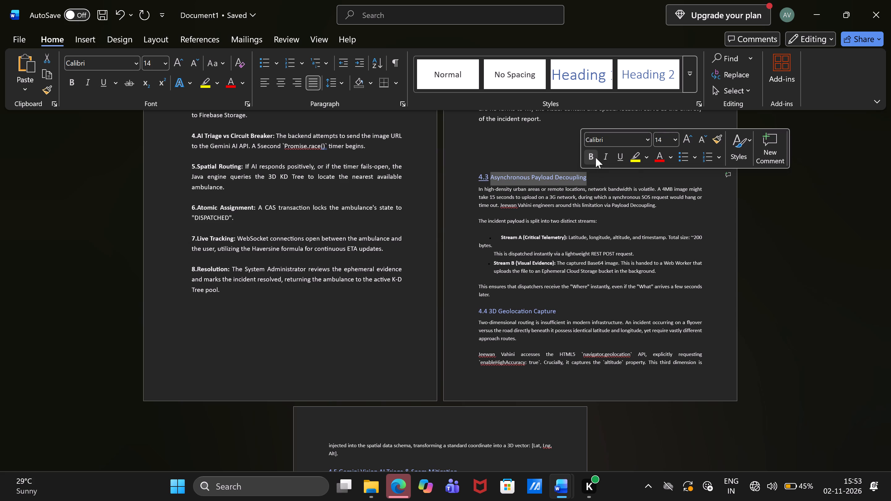
click(619, 154)
click(698, 136)
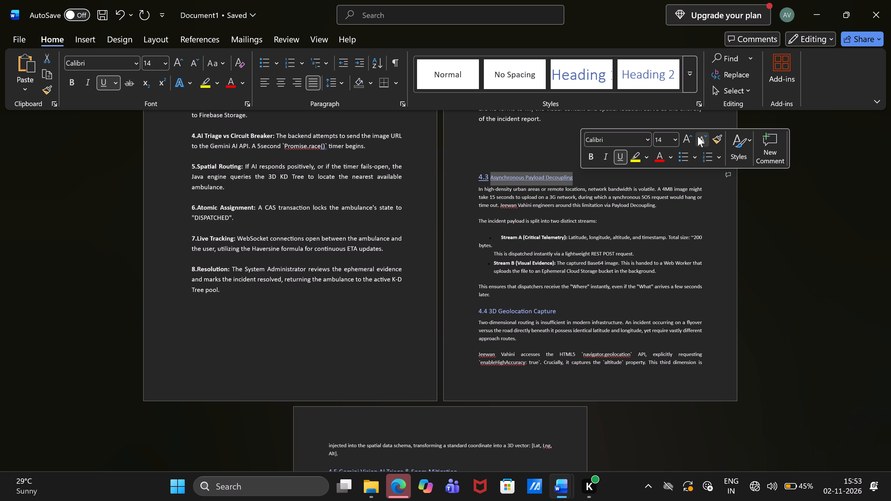
click(685, 139)
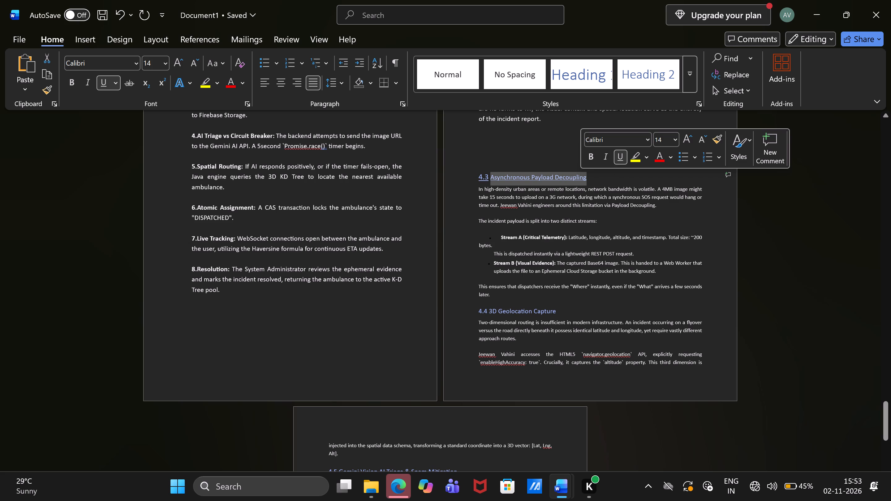
Set all body text under heading 4.3, including the Stream A and Stream B bullets, to font size 14.
drag(476, 188, 502, 282)
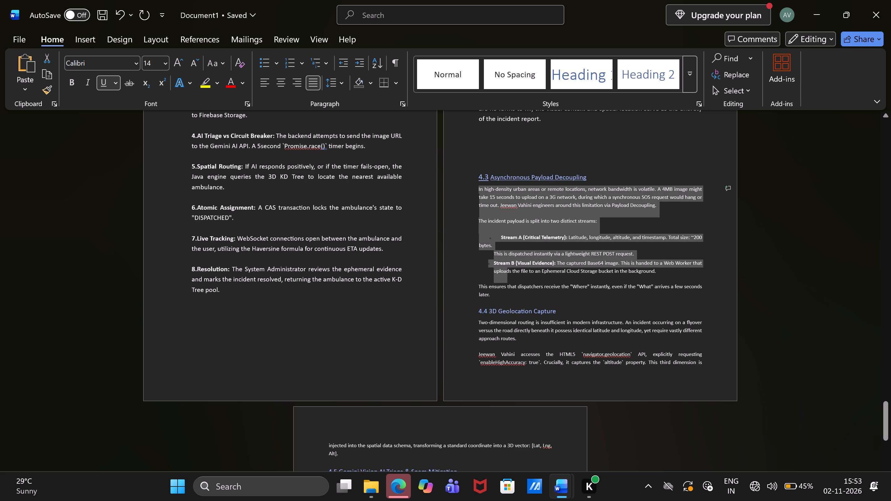
drag(502, 282, 499, 295)
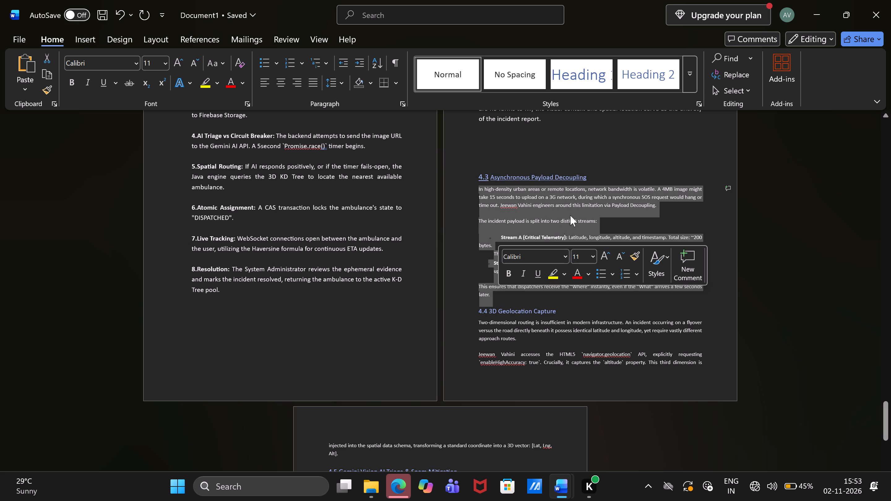
click(583, 257)
text(14)
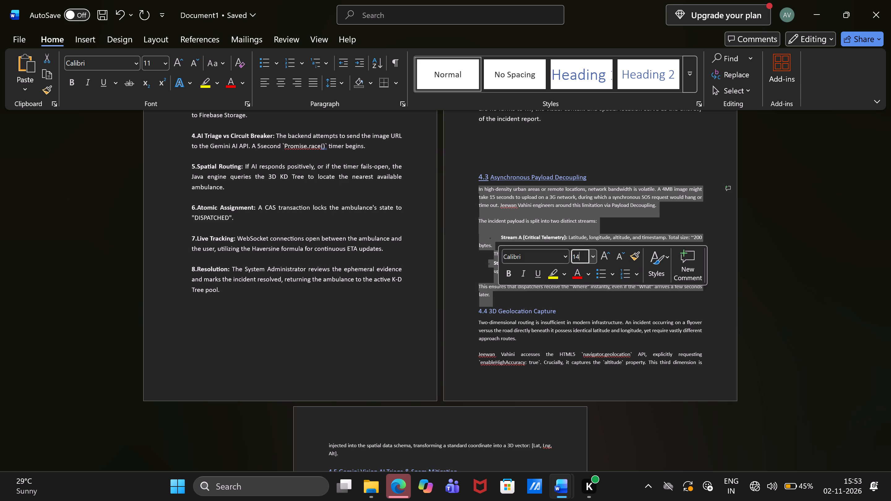
key(Return)
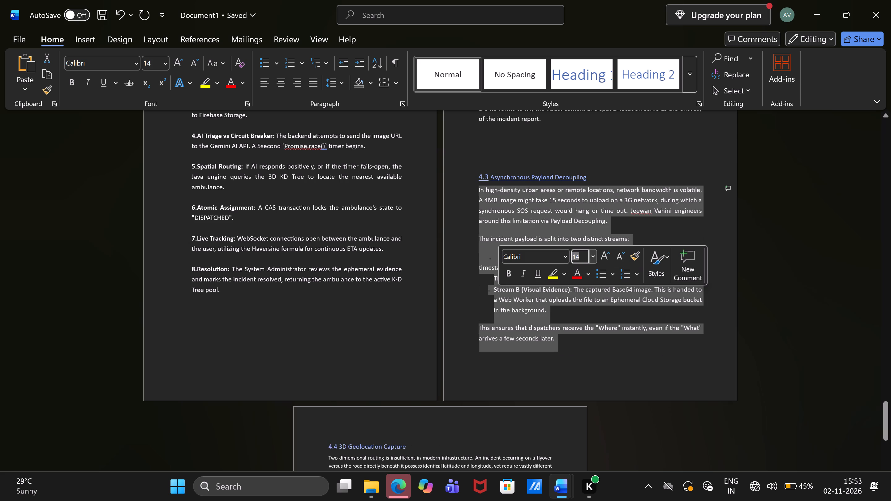
Replace the bullet indent before Stream A (Critical Telemetry) under heading 4.3 with the number "1." and a space.
click(623, 355)
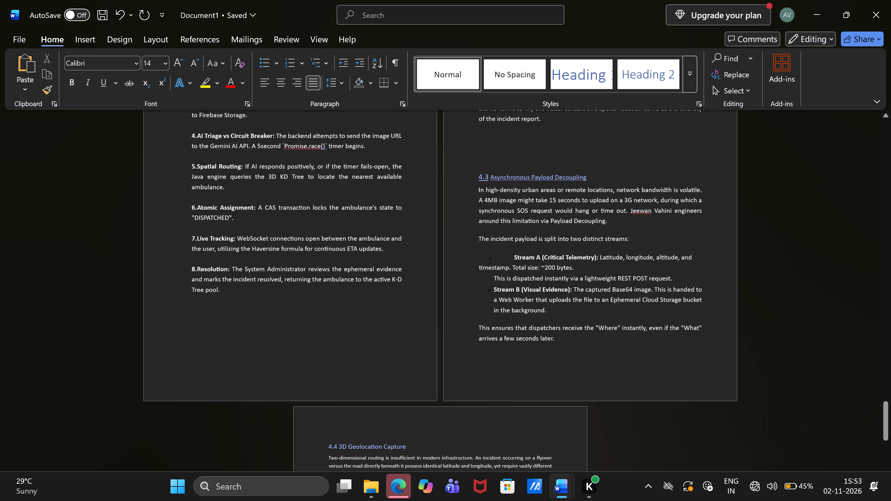
click(512, 255)
key(BackSpace)
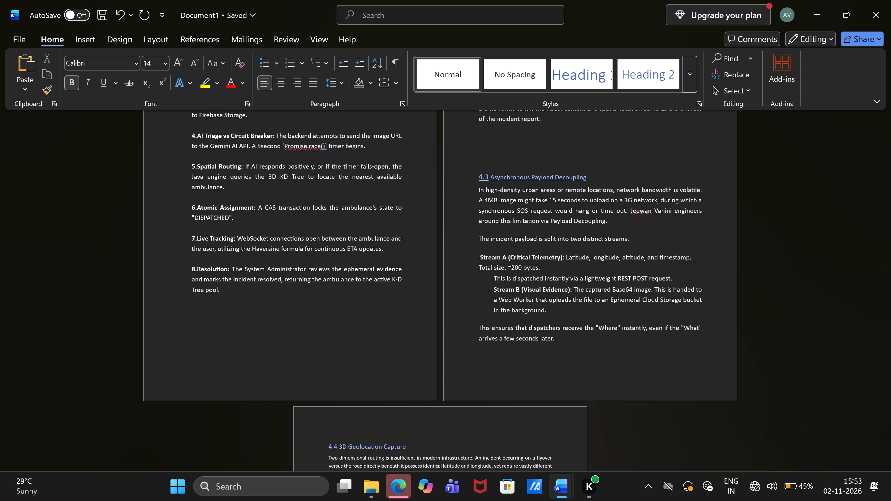
key(1)
key(period)
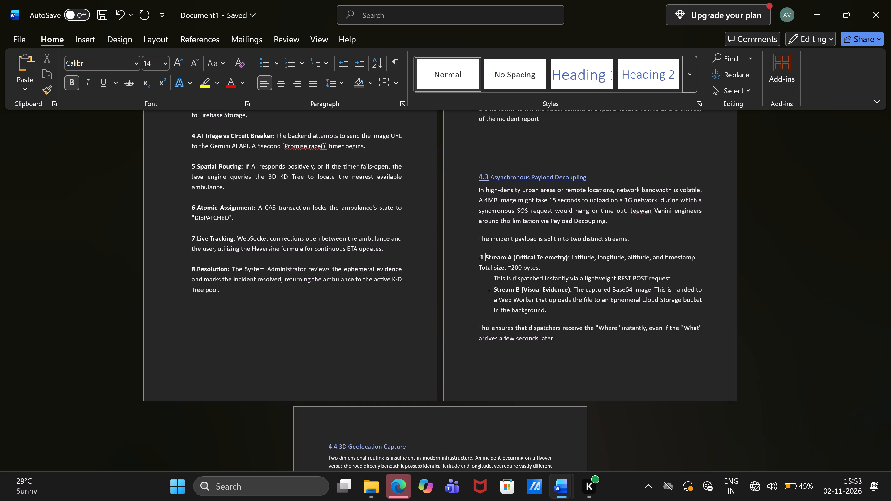
key(space)
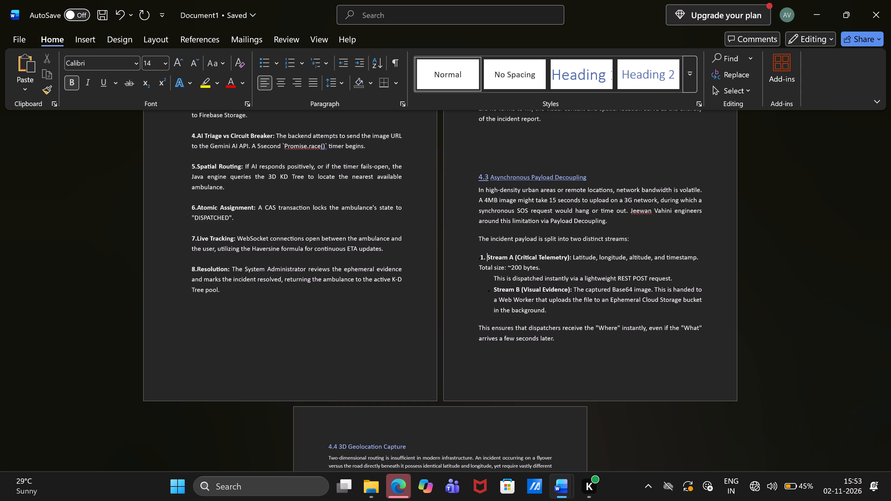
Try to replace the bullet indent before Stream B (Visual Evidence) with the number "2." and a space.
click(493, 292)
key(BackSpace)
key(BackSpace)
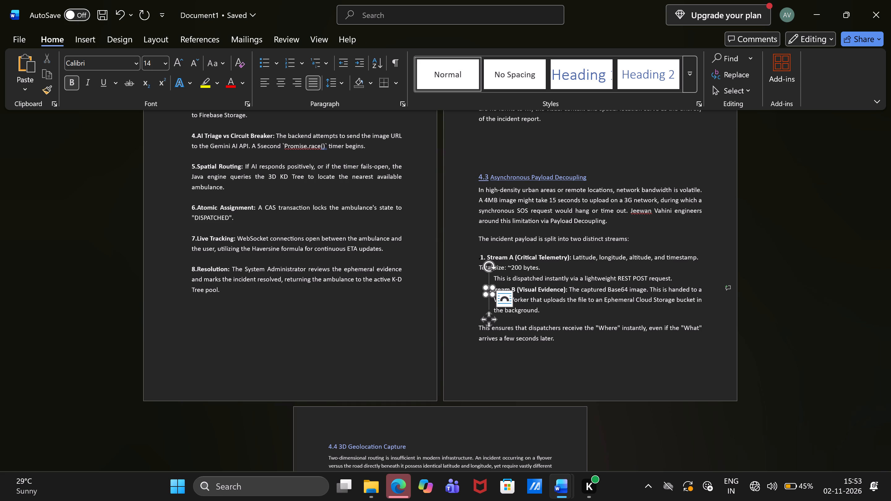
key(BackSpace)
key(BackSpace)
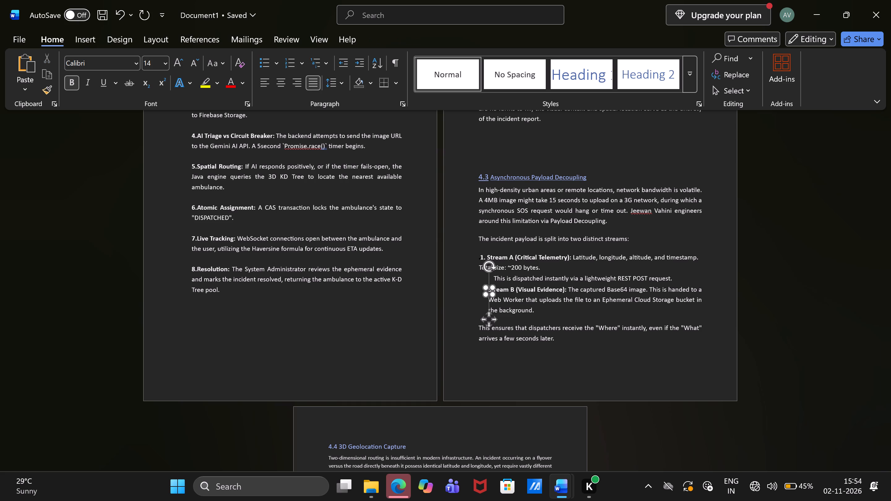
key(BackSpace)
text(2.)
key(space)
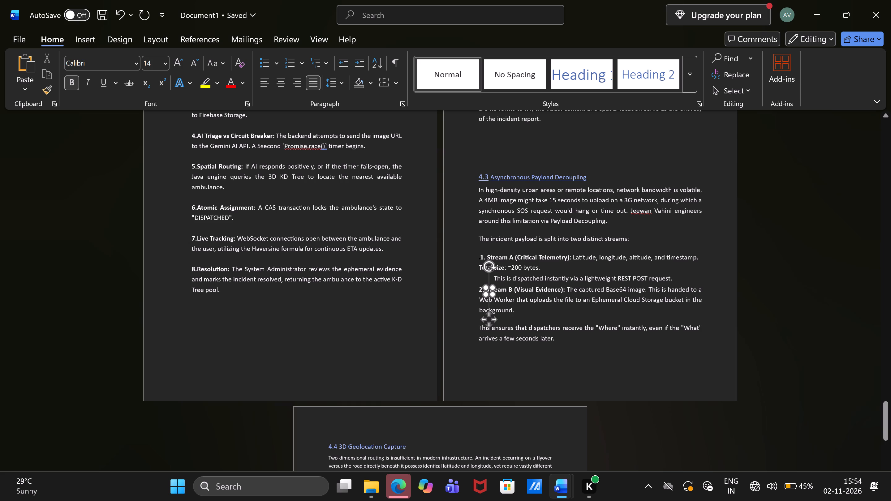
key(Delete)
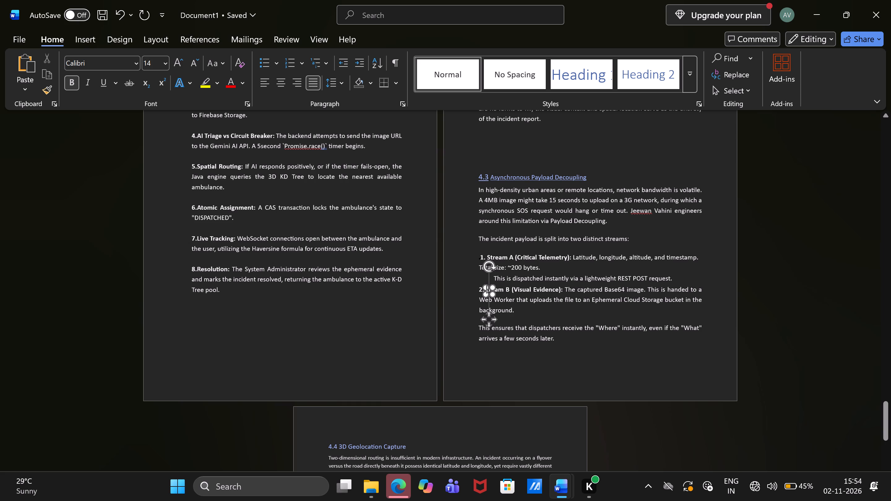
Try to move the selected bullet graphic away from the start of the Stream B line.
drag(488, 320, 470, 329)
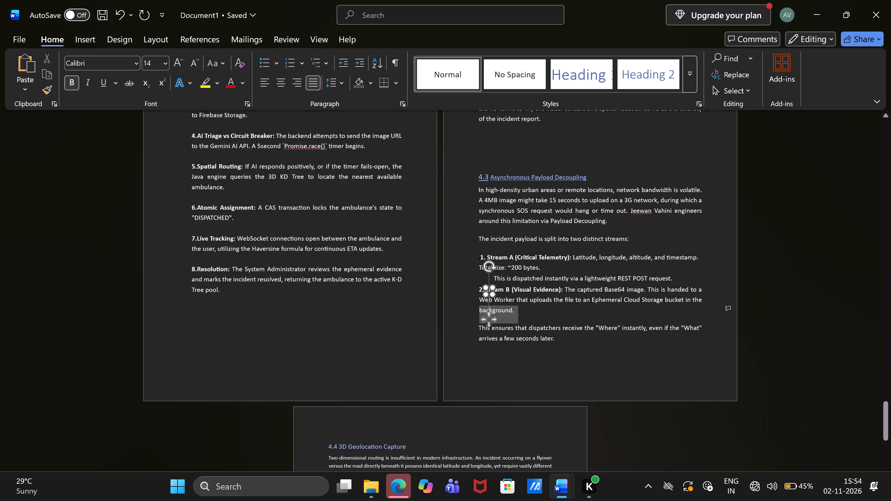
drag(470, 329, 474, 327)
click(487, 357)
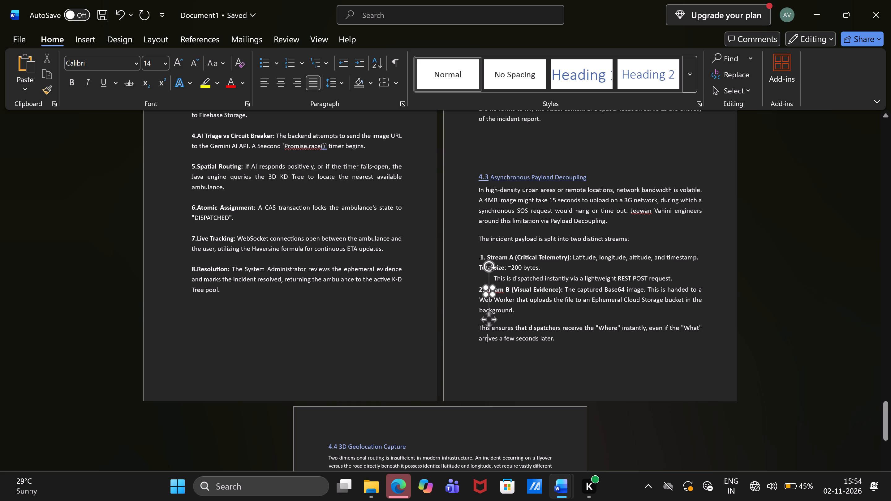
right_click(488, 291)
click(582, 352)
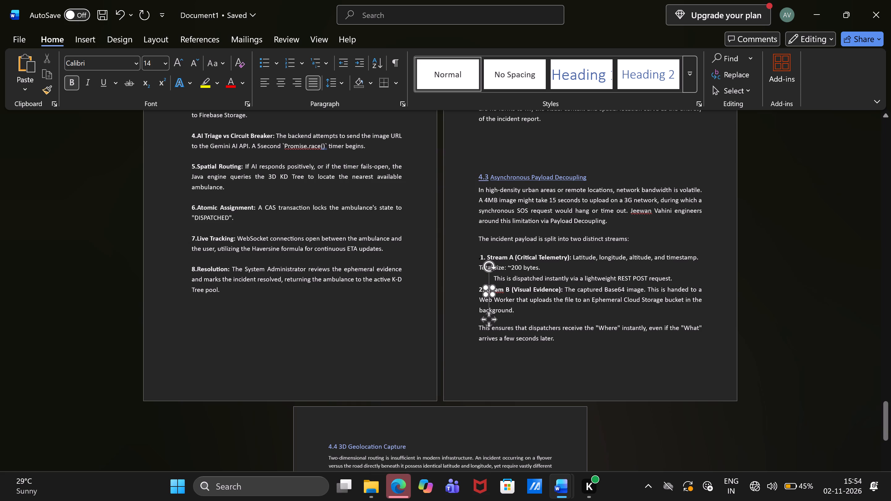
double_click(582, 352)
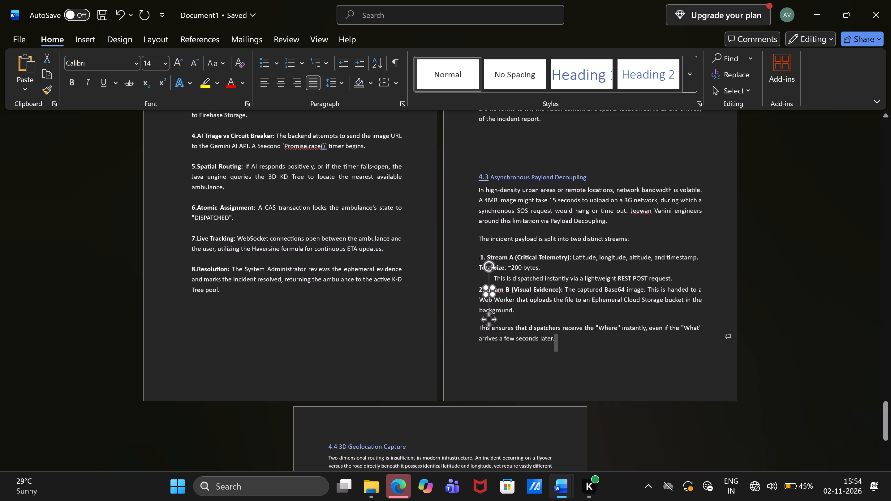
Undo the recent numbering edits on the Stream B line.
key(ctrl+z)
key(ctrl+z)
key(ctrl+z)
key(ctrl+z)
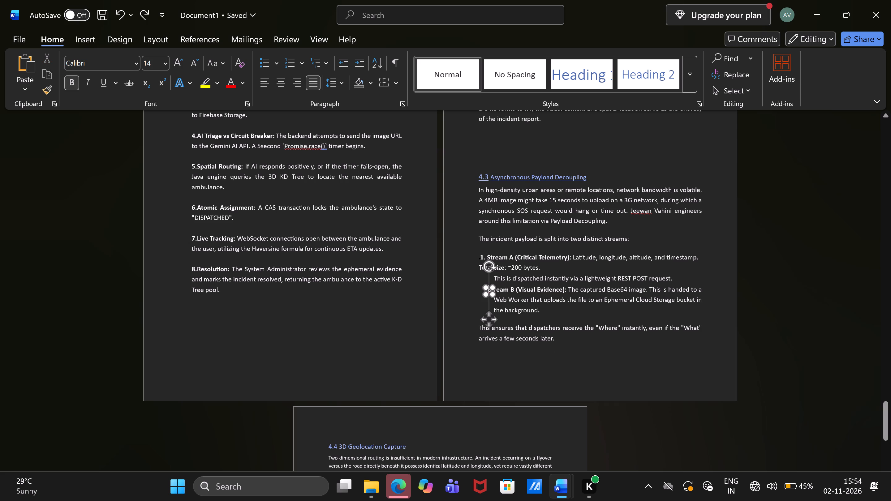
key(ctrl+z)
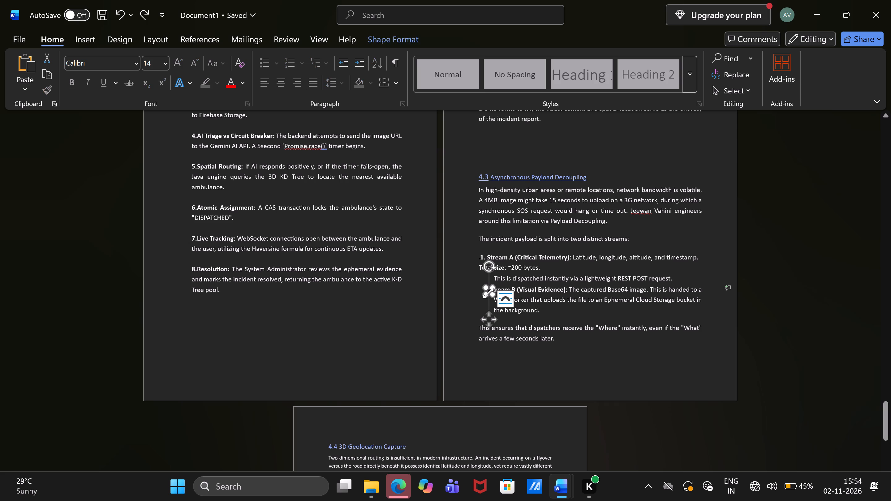
Remove the indent before Stream B (Visual Evidence), restore its initial "S" and number the line "2." after two leading spaces.
key(Delete)
key(Delete)
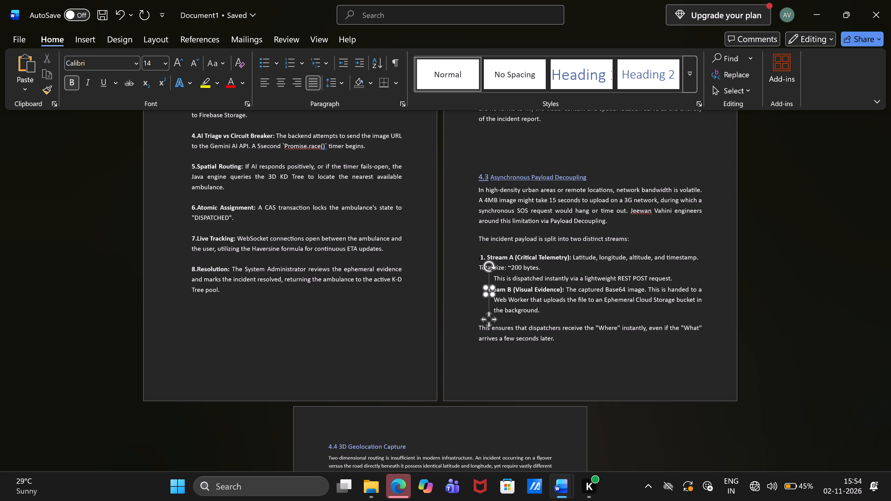
key(BackSpace)
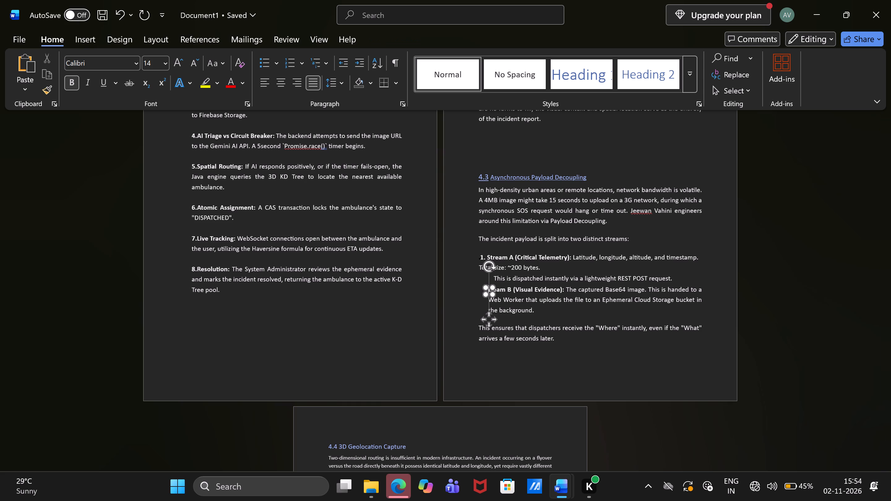
key(BackSpace)
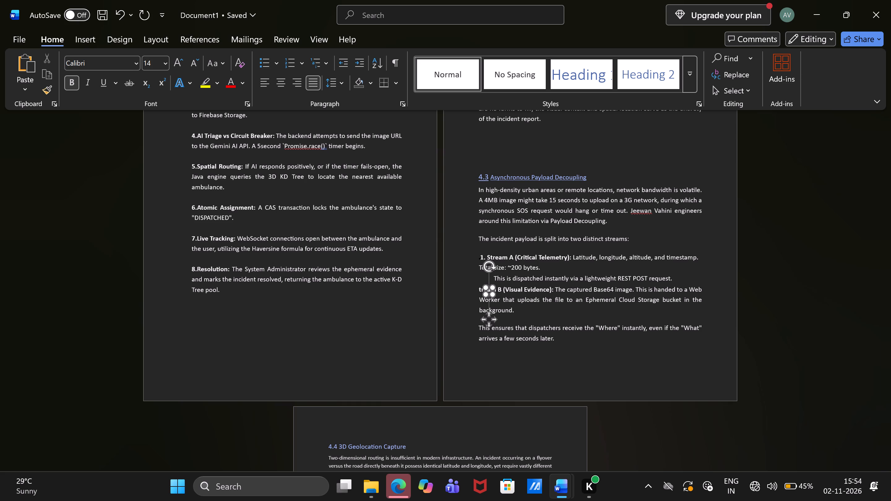
key(shift+s)
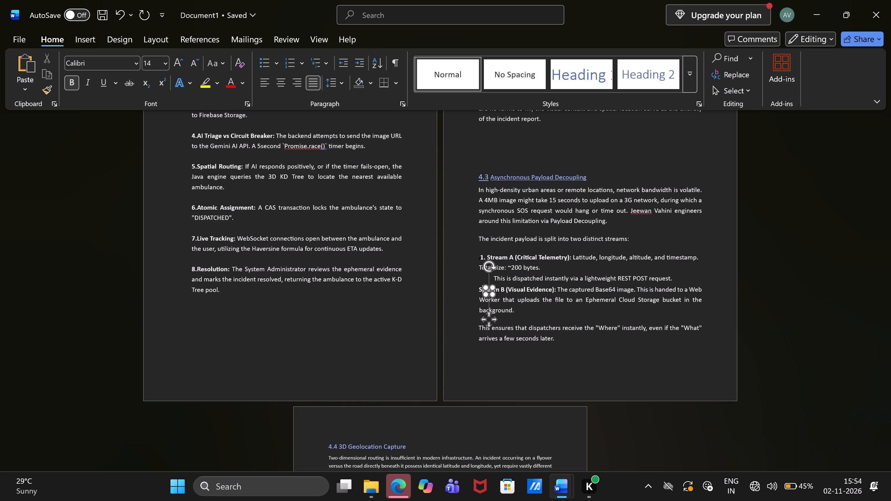
key(Left)
key(space)
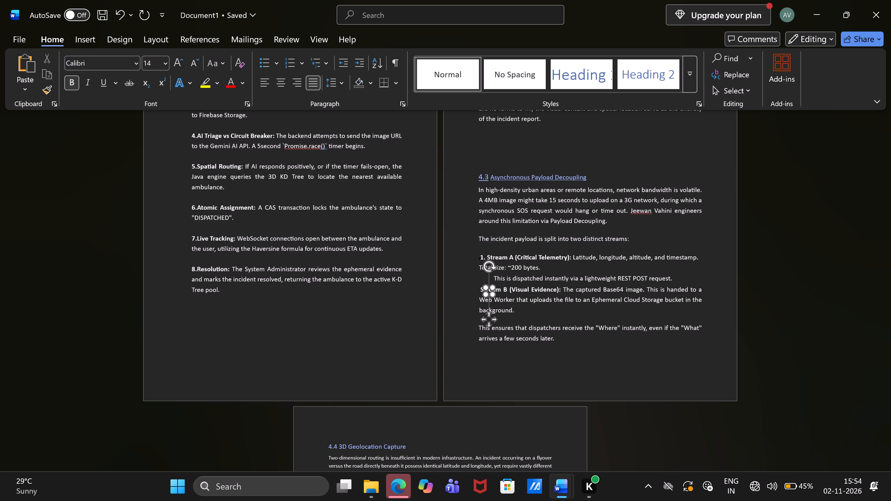
key(space)
key(2)
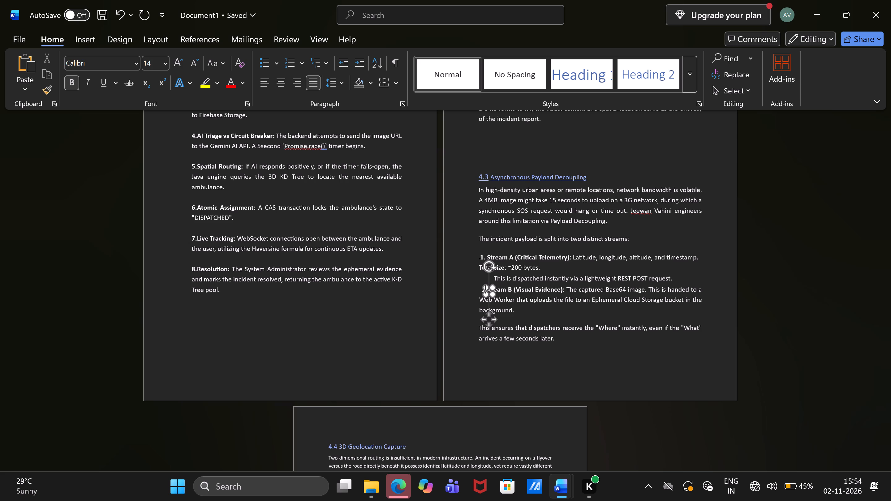
key(period)
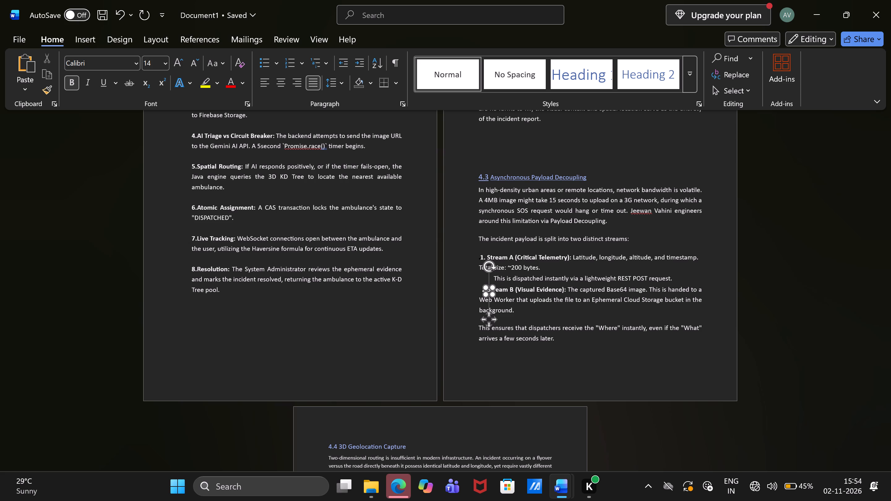
key(space)
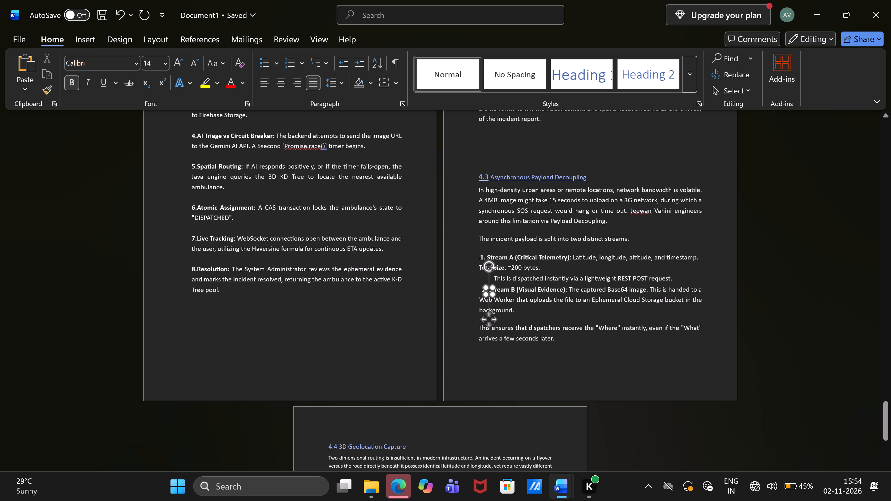
Remove the indent from the line "This is dispatched instantly via a lightweight REST POST request." and add a blank line below it.
click(491, 277)
key(BackSpace)
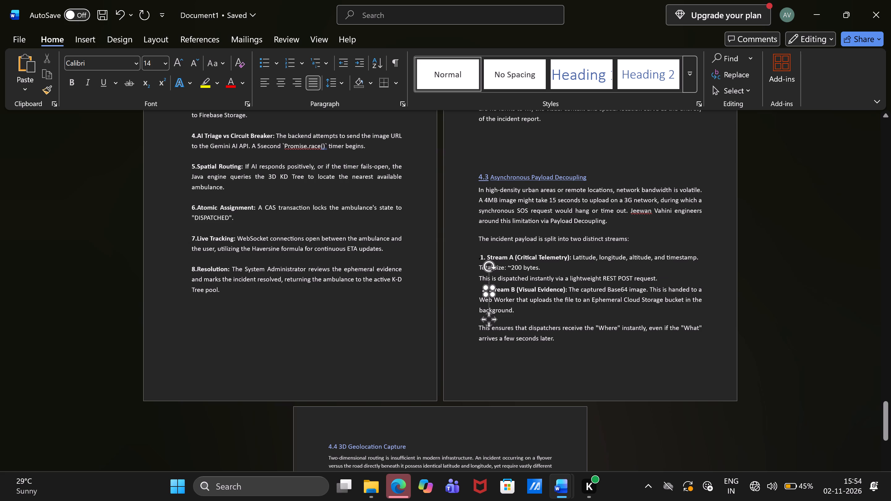
click(670, 276)
key(Return)
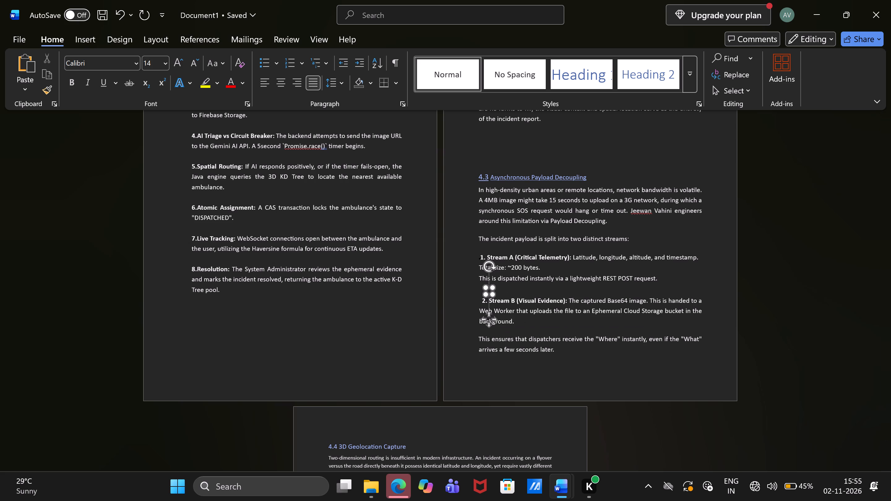
click(523, 285)
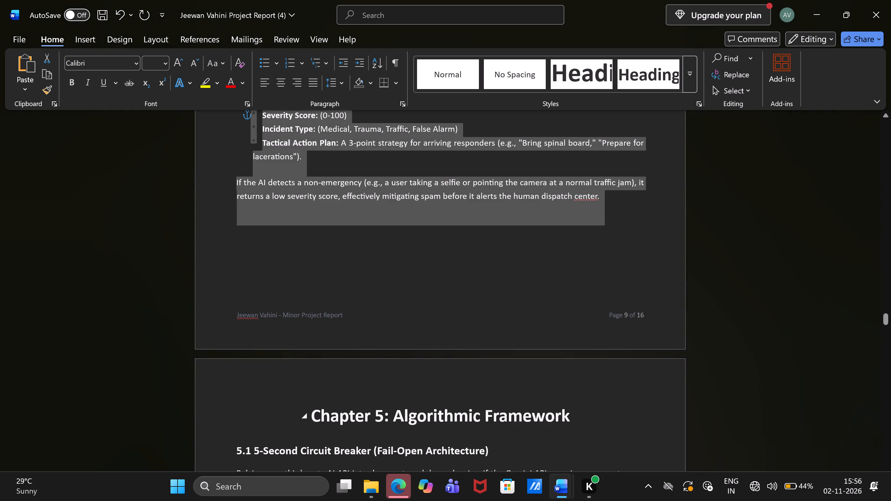
scroll(495, 420, down, 4)
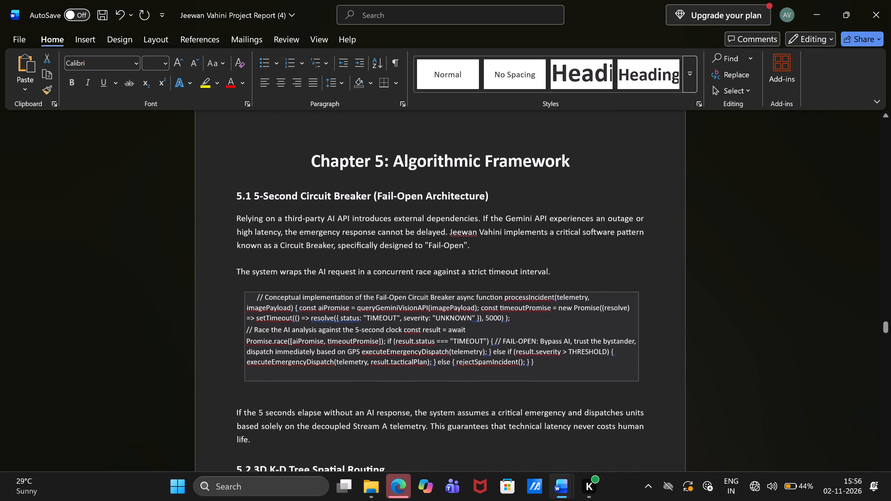
click(352, 367)
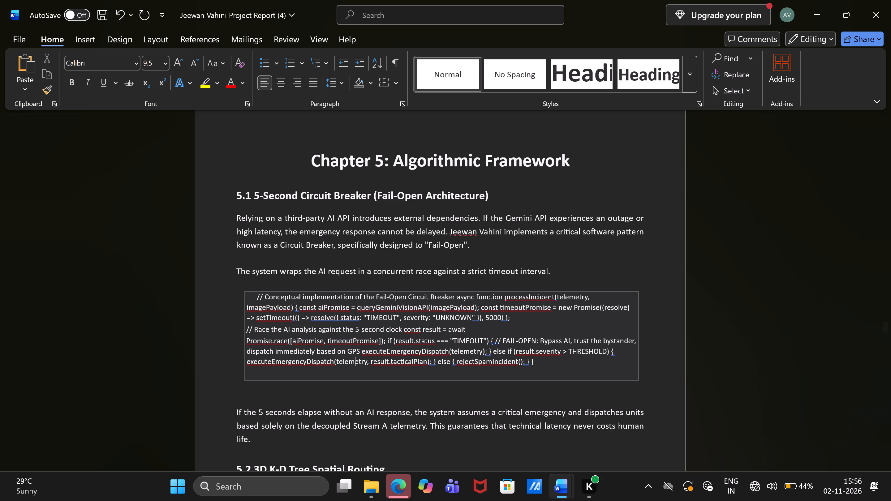
scroll(352, 367, down, 1)
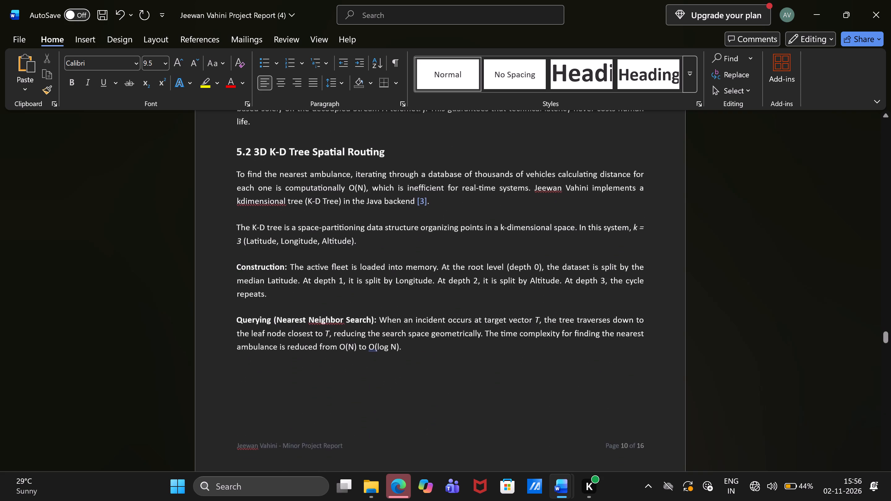
scroll(352, 367, down, 1)
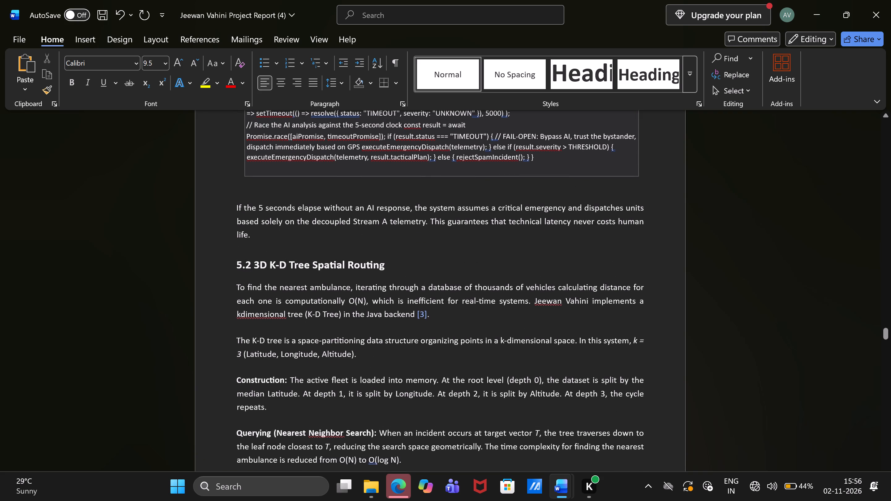
scroll(352, 367, down, 1)
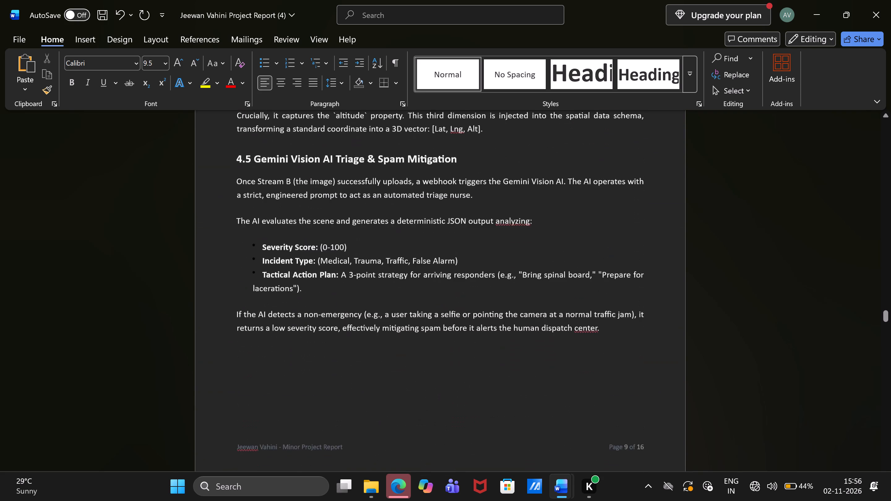
scroll(352, 367, down, 1)
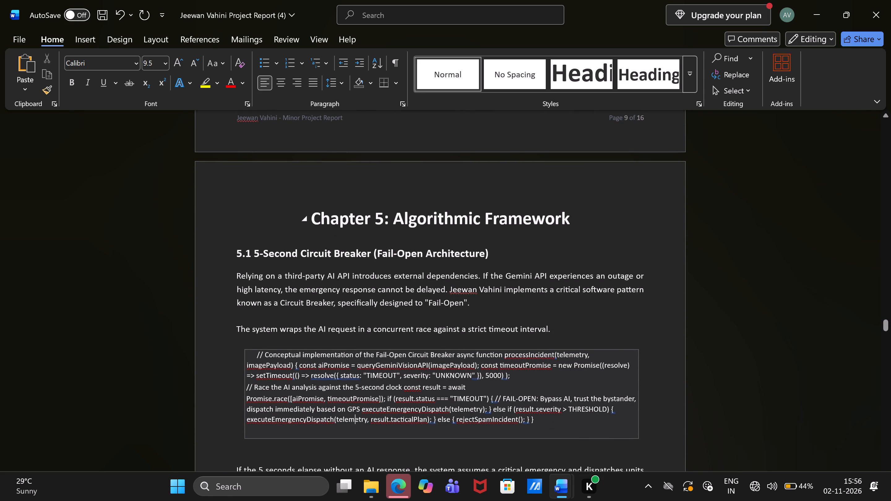
drag(310, 220, 444, 457)
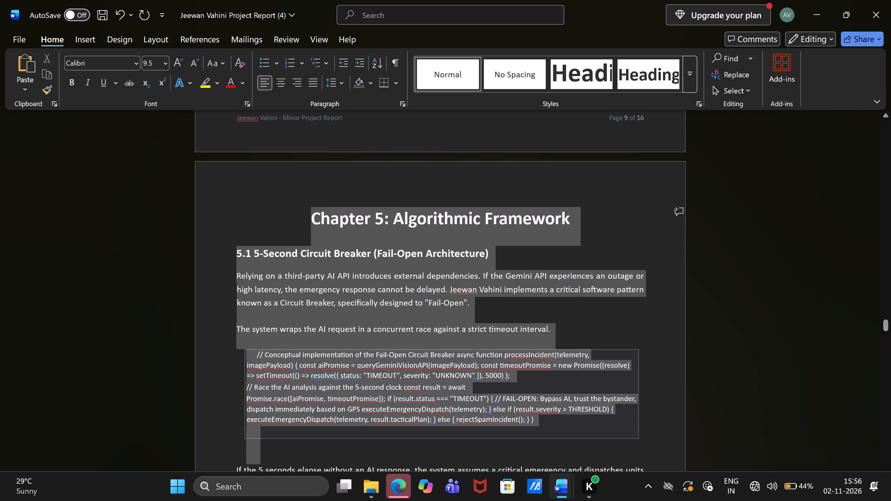
drag(444, 457, 645, 480)
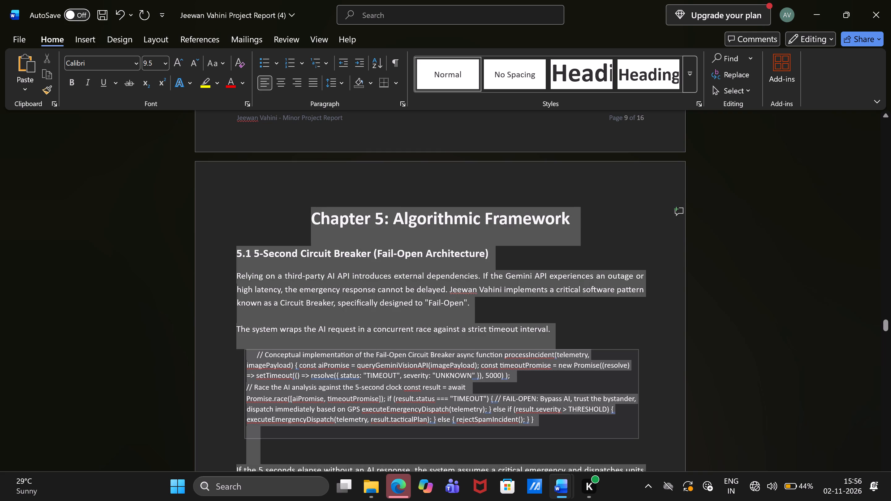
drag(645, 480, 631, 499)
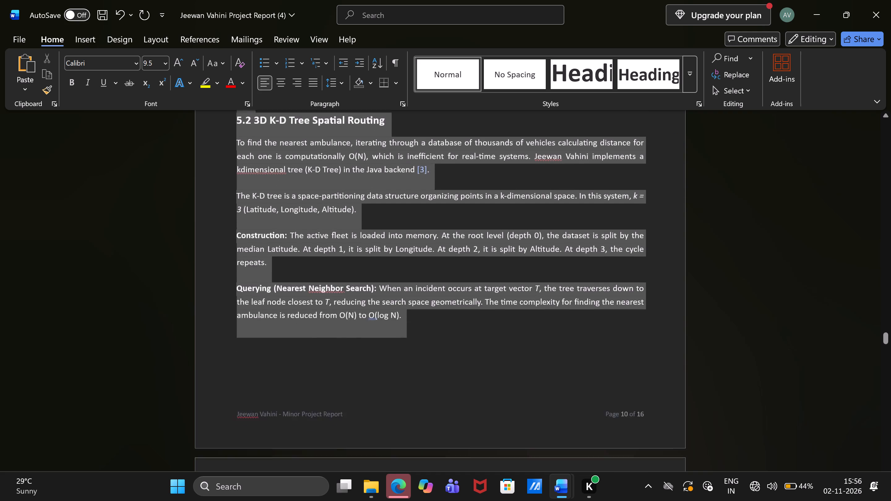
drag(631, 499, 623, 484)
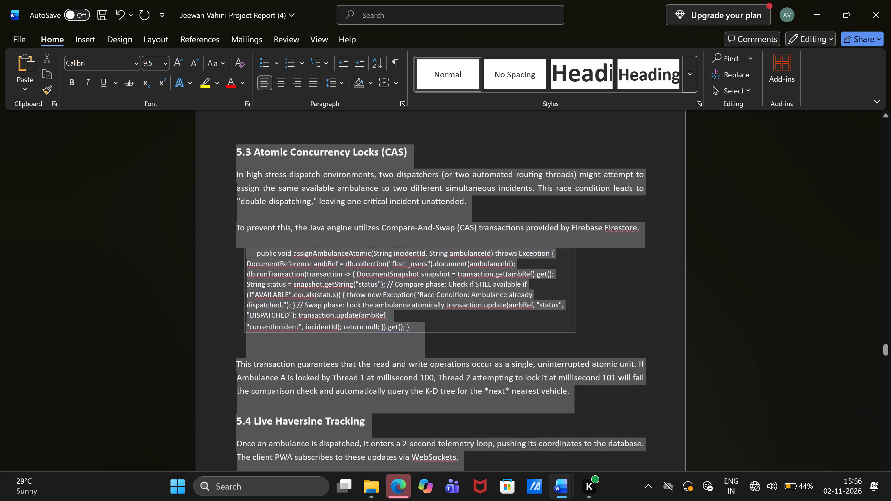
drag(623, 484, 622, 484)
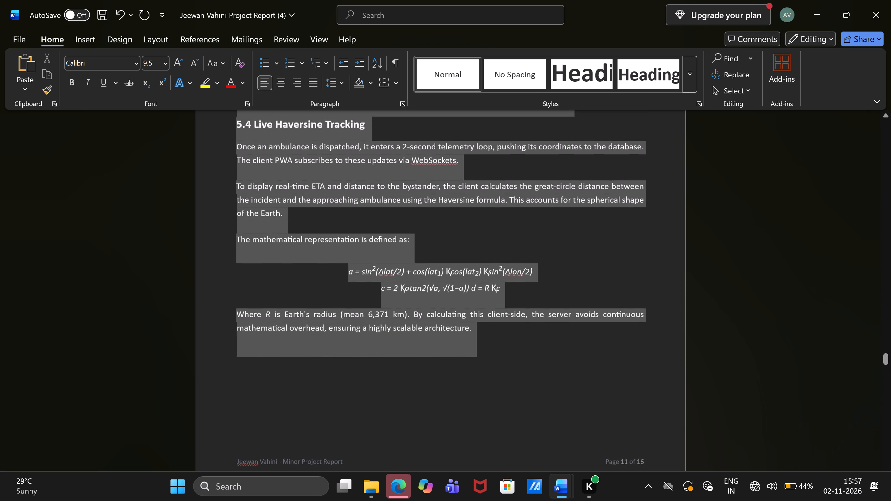
drag(622, 484, 588, 474)
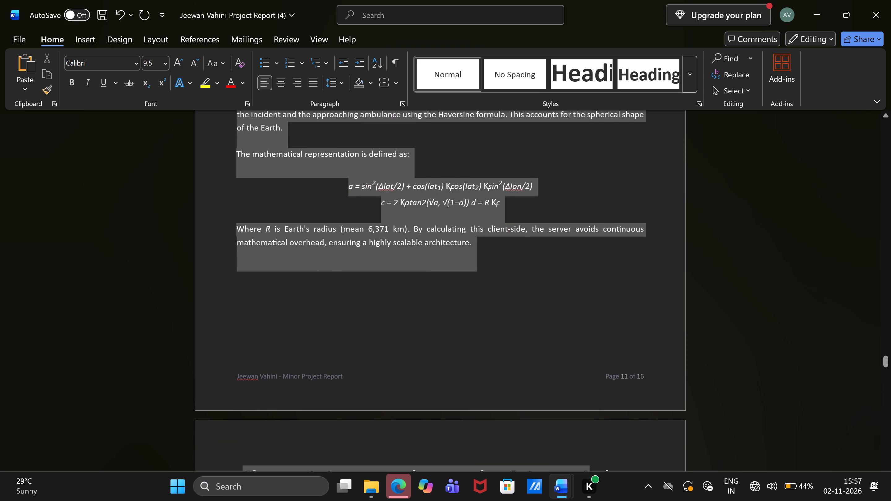
drag(588, 474, 556, 153)
scroll(556, 153, up, 3)
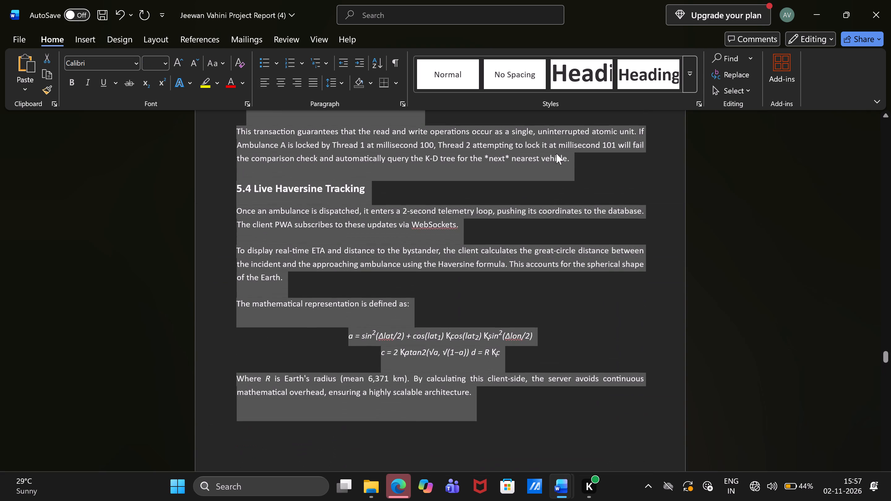
key(ctrl+c)
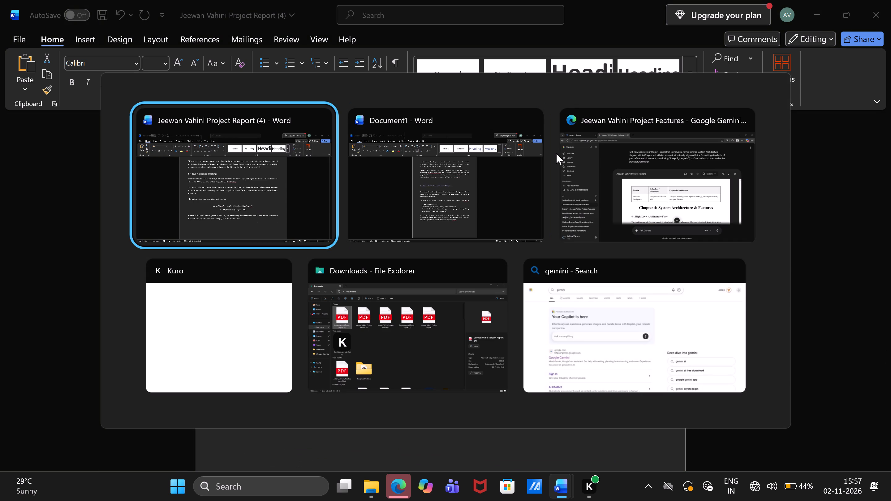
Switch back to Document1 and paste the copied Chapter 5 on a new page after the end of section 4.5.
scroll(642, 327, down, 2)
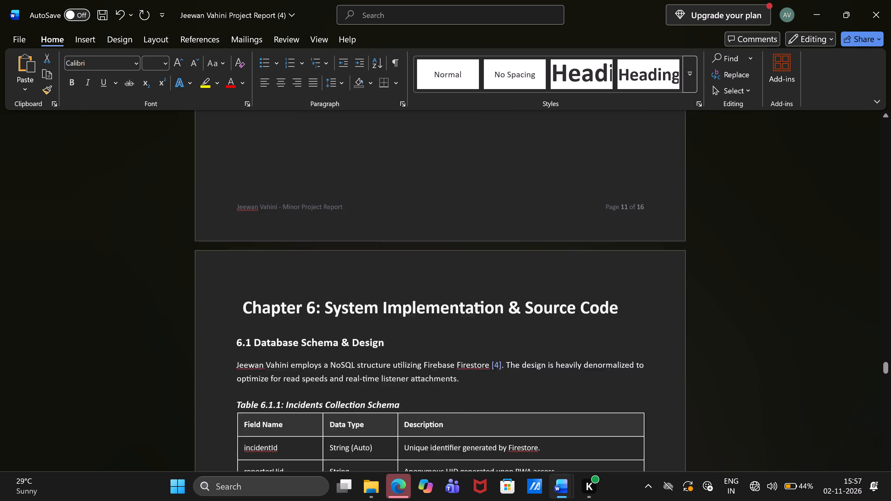
scroll(642, 327, down, 5)
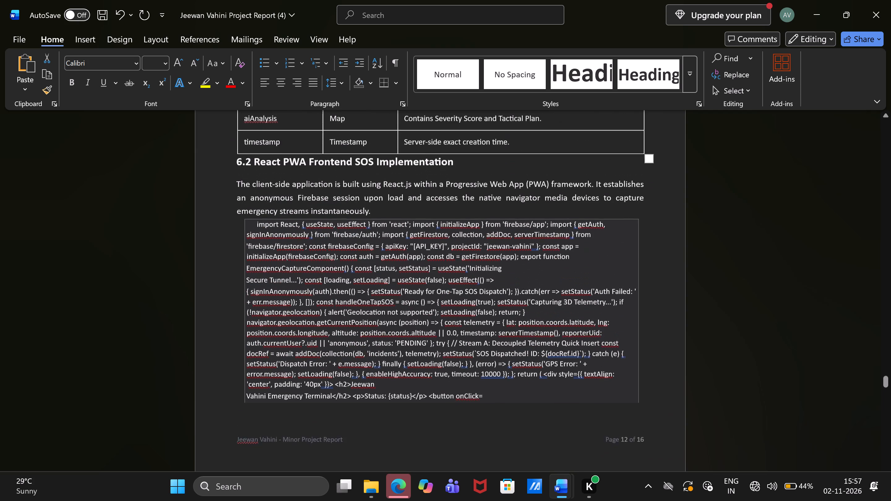
scroll(642, 327, down, 1)
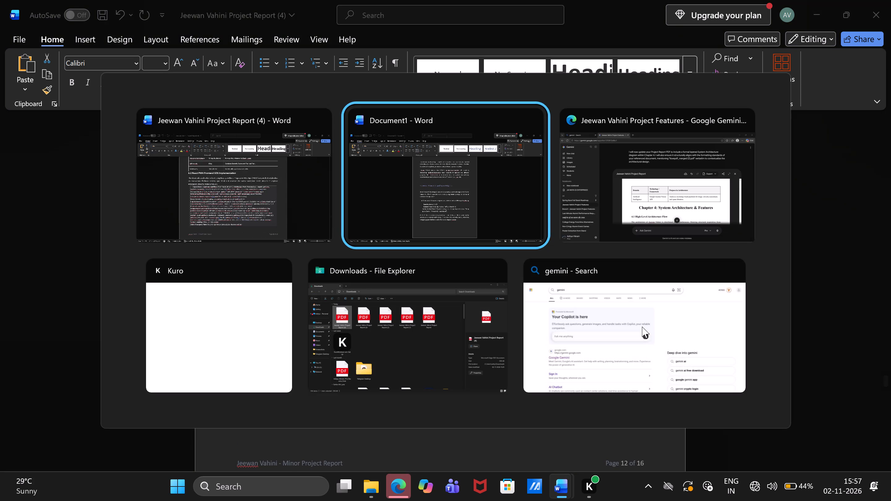
scroll(413, 447, down, 1)
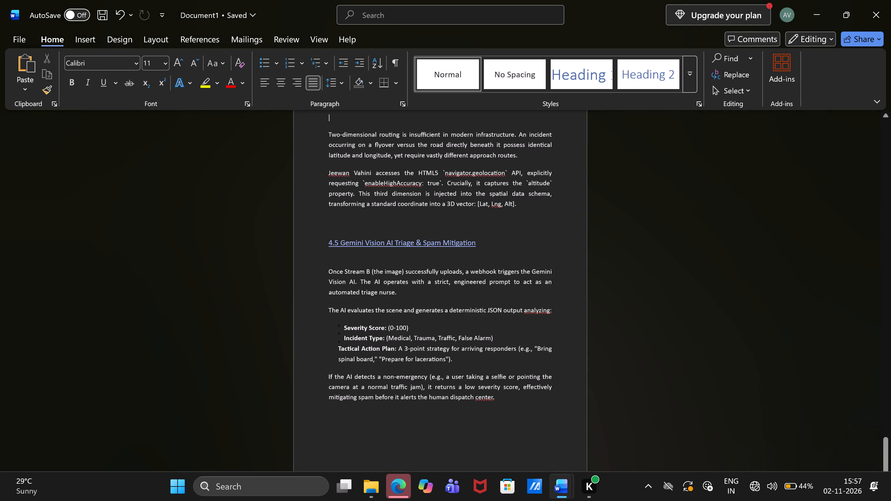
scroll(413, 447, down, 1)
click(412, 448)
key(Return)
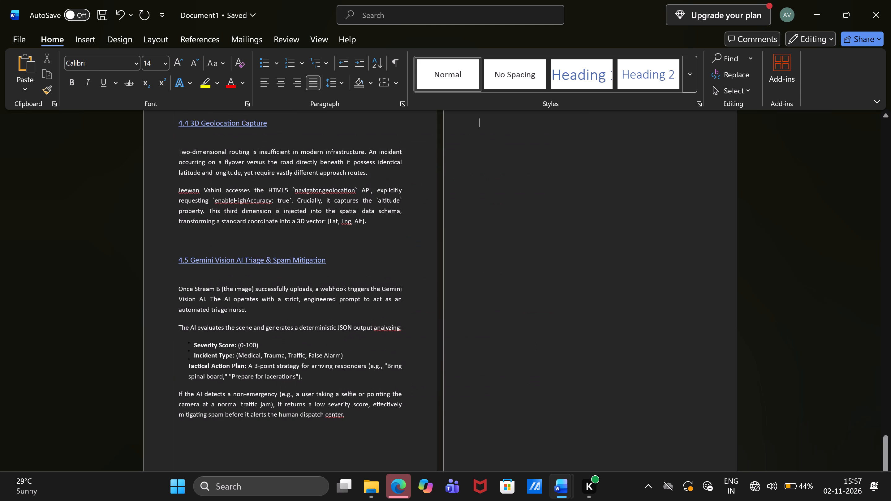
key(ctrl+v)
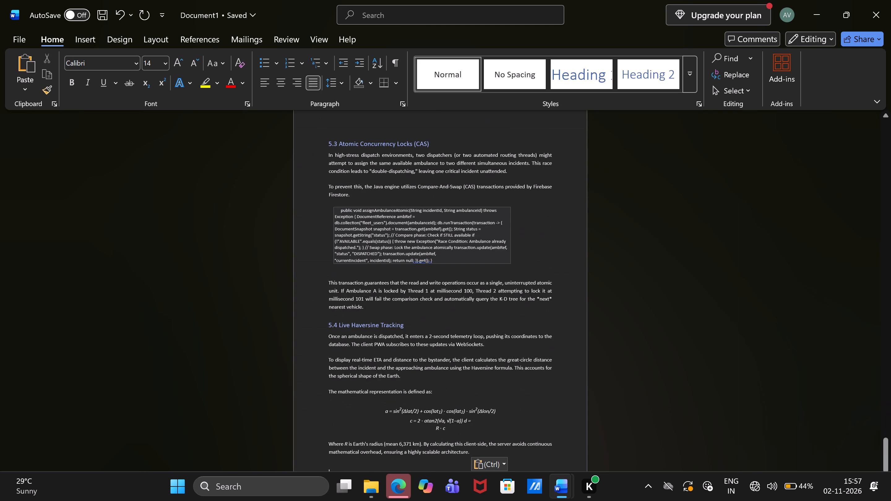
scroll(486, 394, up, 8)
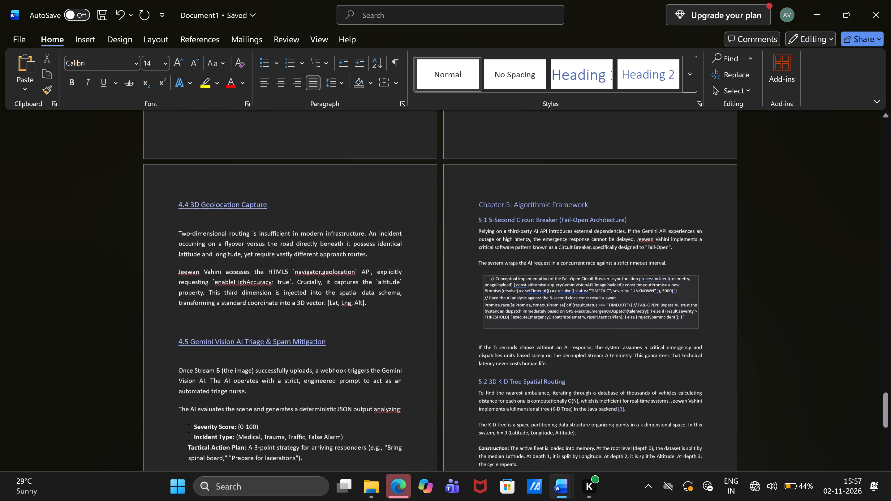